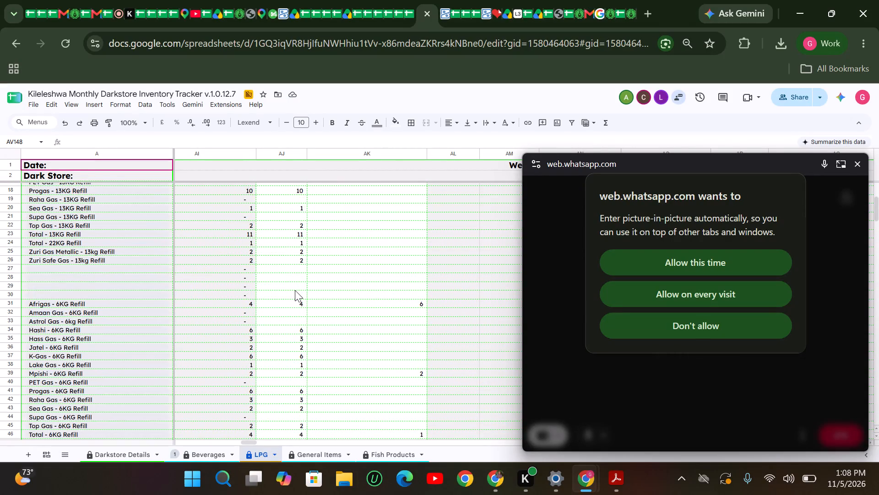
# Review the LPG sheet's accessories, empty cylinders and order details for Wednesday, November 4, 2026, and return to the refill stock rows.
pyautogui.scroll(-10, 295, 290)
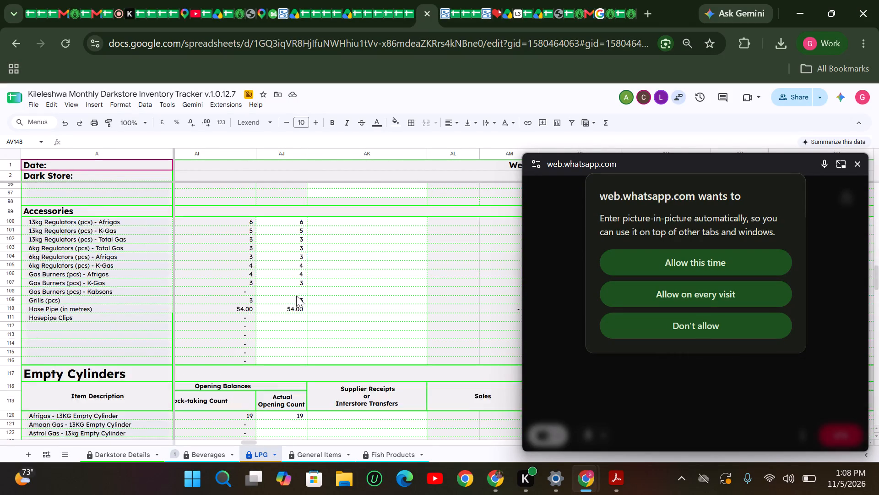
pyautogui.scroll(-8, 296, 296)
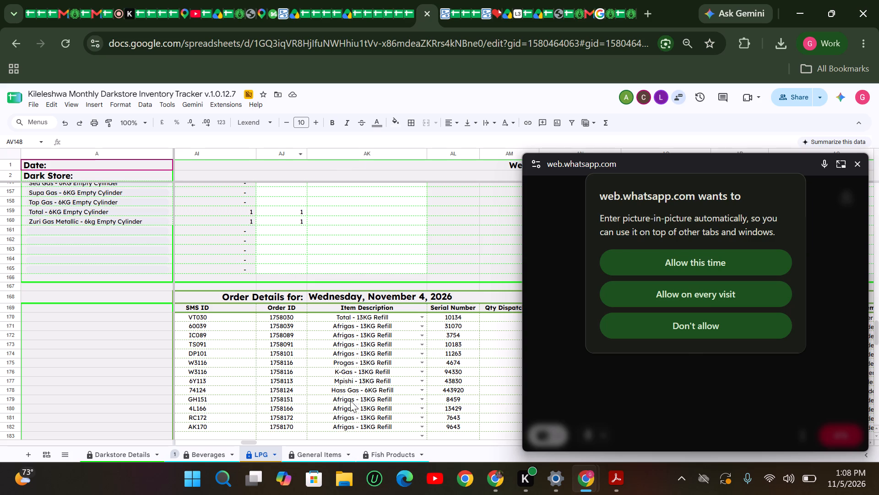
pyautogui.scroll(-2, 342, 361)
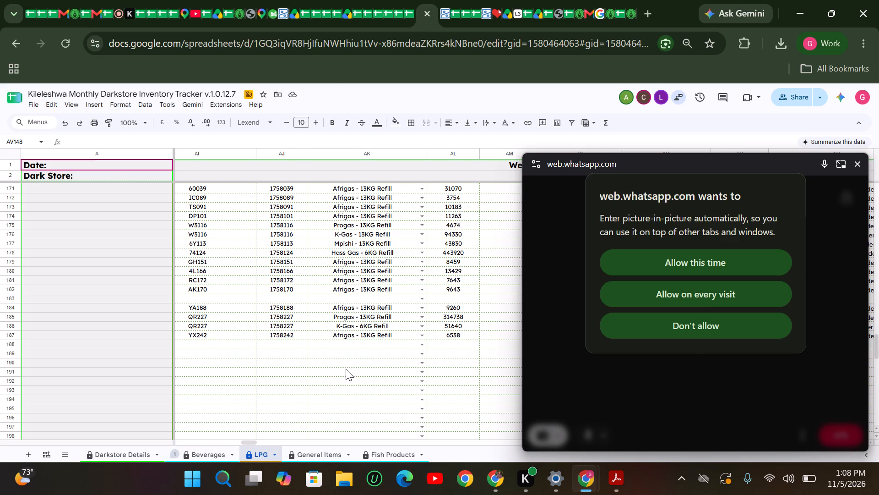
pyautogui.scroll(16, 346, 369)
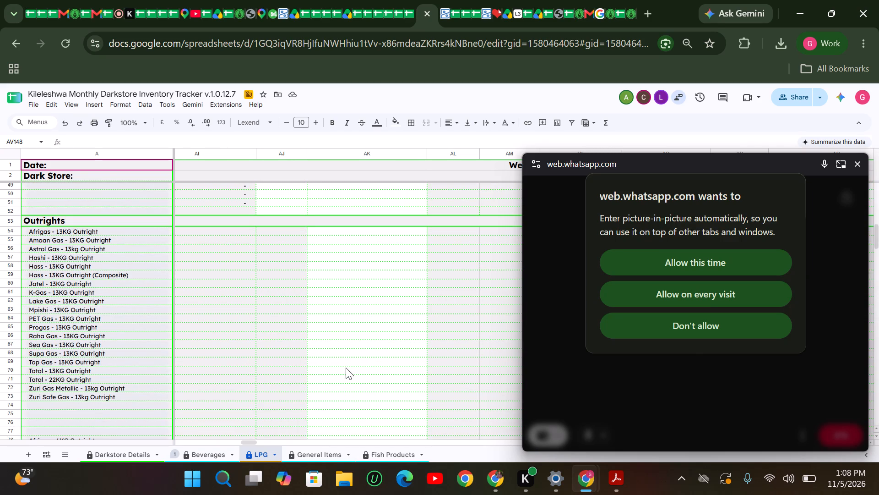
pyautogui.scroll(5, 345, 367)
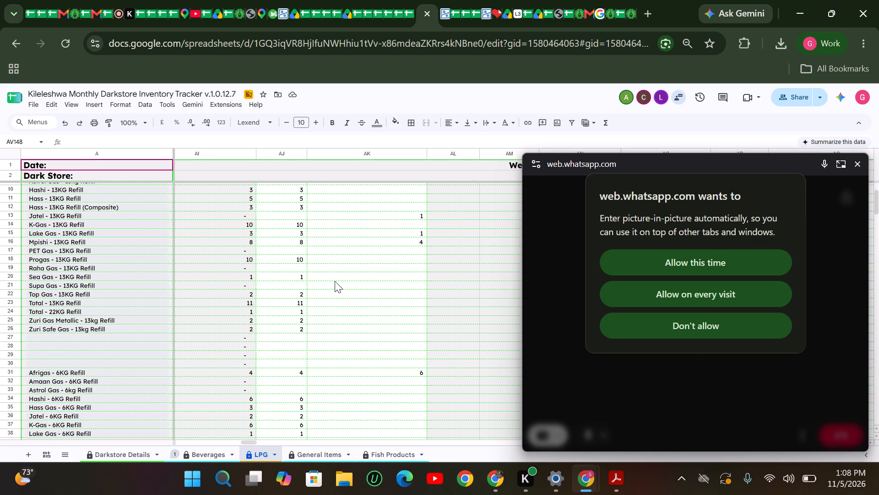
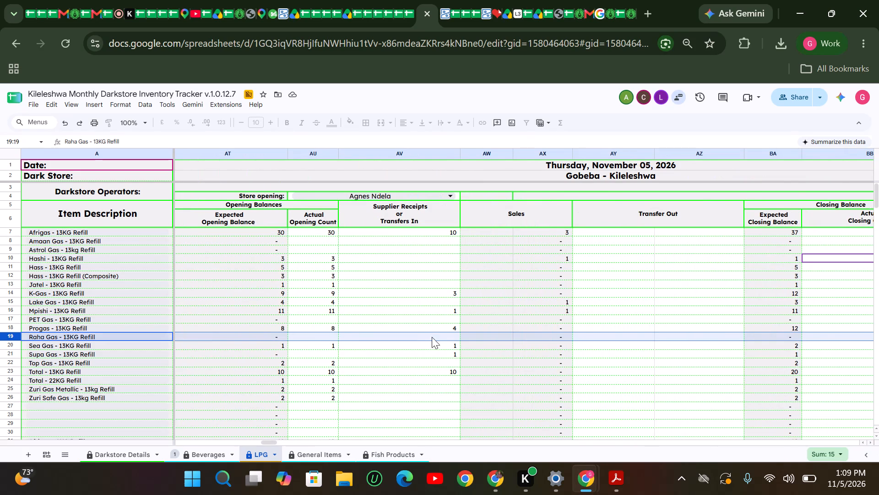
# Review the LPG sheet's 6KG refill opening balances, supplier receipts and sales for Thursday, November 05, 2026.
pyautogui.scroll(-3, 391, 371)
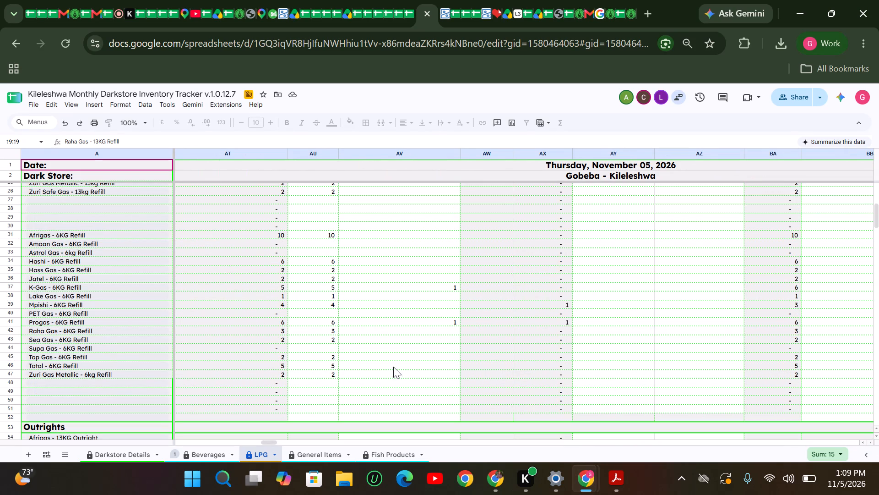
# Review the Beverages sheet's November 4, 2026 closing balances and variances, from refilled bottles down to the Empty Bottles section.
pyautogui.click(201, 453)
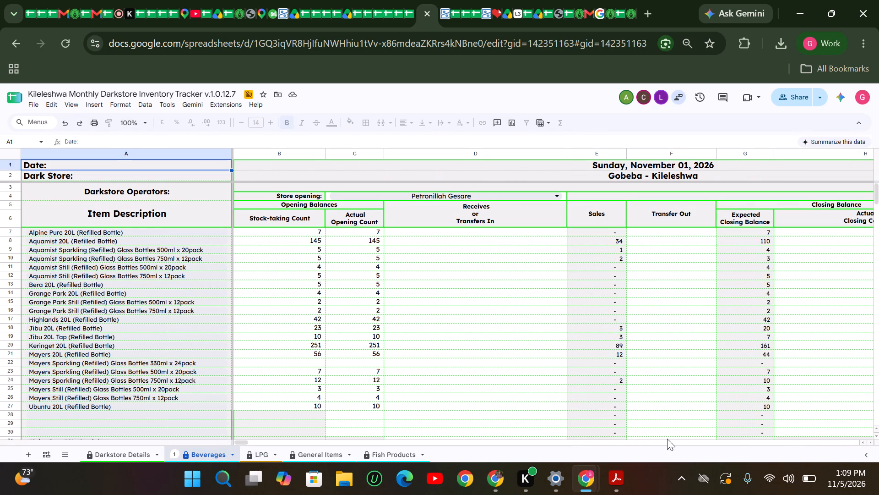
pyautogui.click(576, 443)
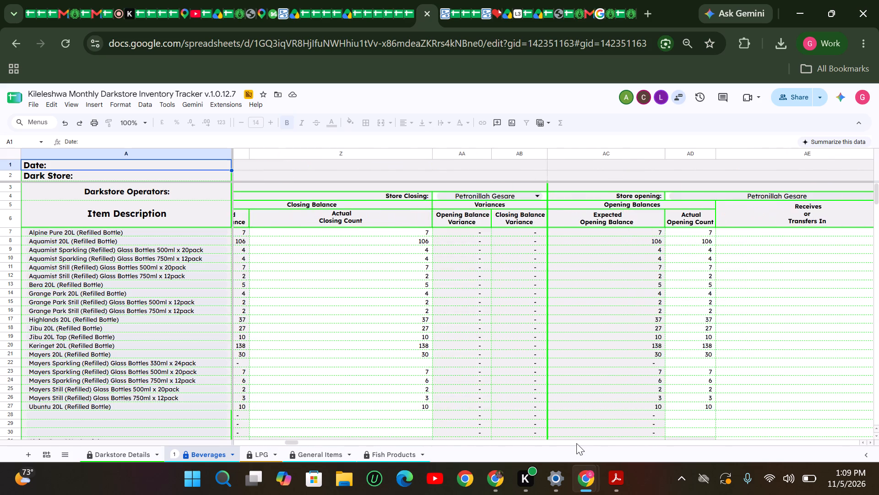
pyautogui.click(576, 443)
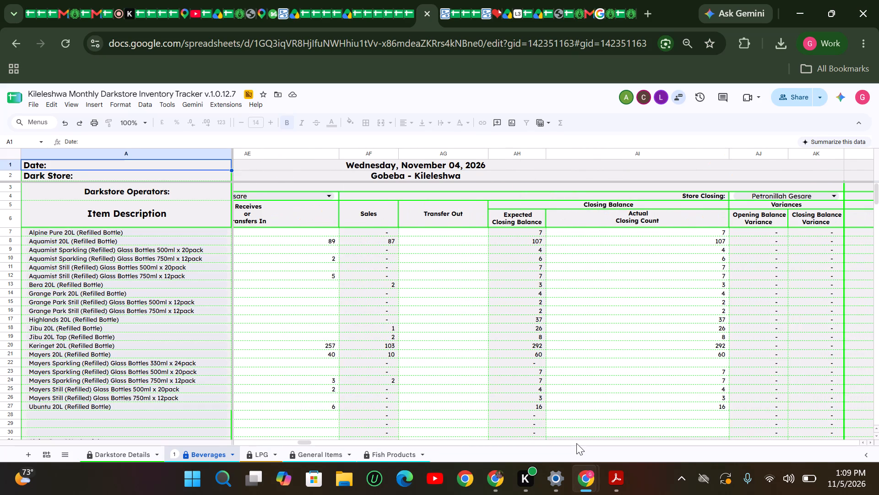
pyautogui.scroll(-12, 337, 338)
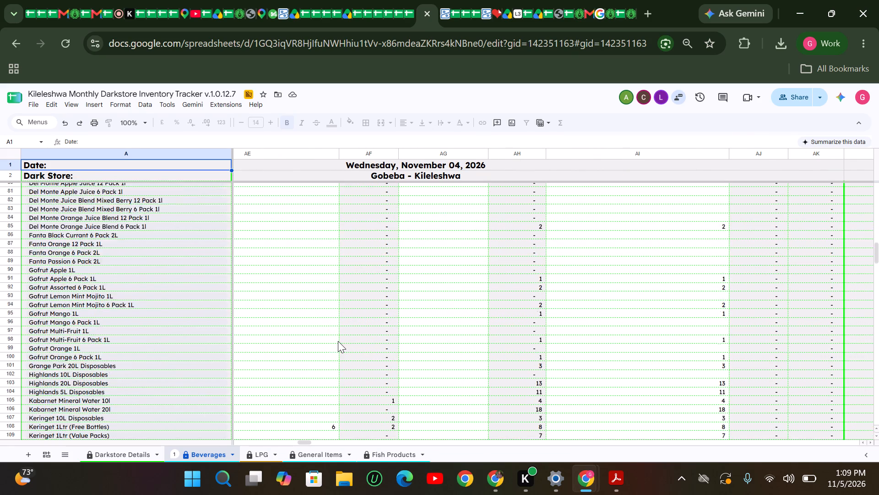
pyautogui.scroll(-10, 338, 341)
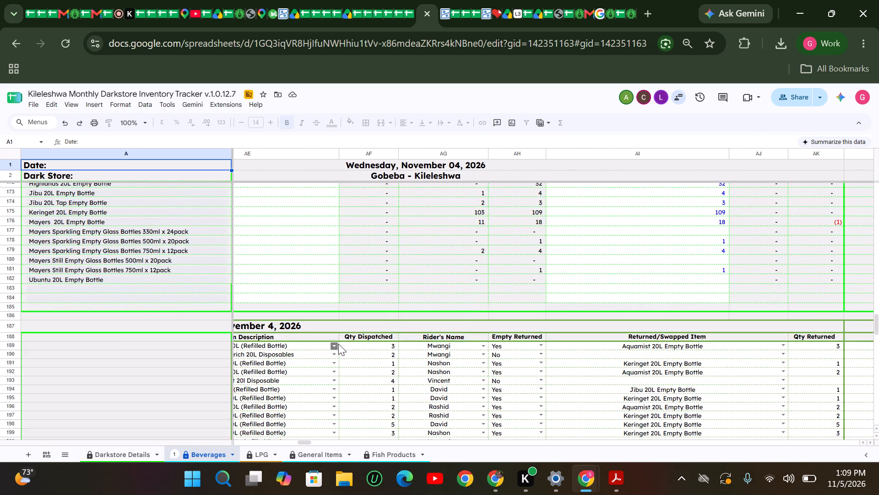
pyautogui.scroll(1, 338, 346)
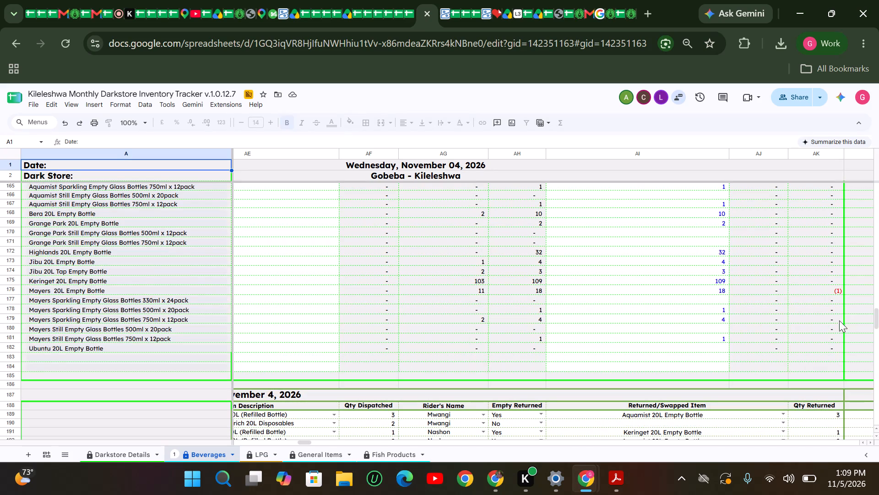
pyautogui.scroll(2, 188, 345)
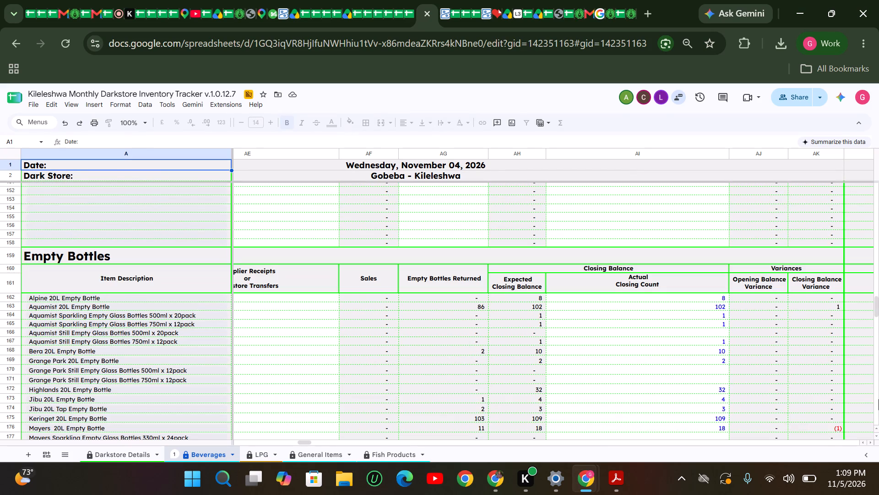
# Examine the November 5, 2026 Beverages columns, covering empty bottle balances and returns and the refilled bottle counts and sales.
pyautogui.click(871, 442)
pyautogui.tripleClick(871, 442)
pyautogui.doubleClick(871, 442)
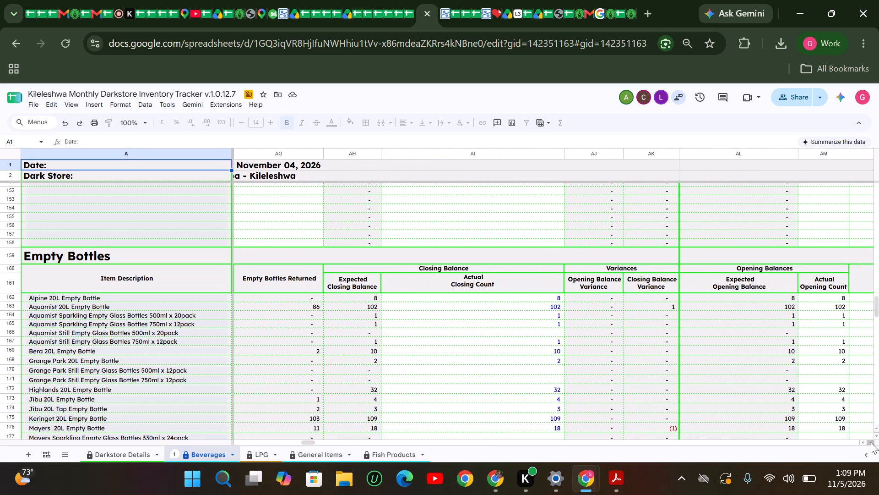
pyautogui.tripleClick(871, 442)
pyautogui.tripleClick(871, 442)
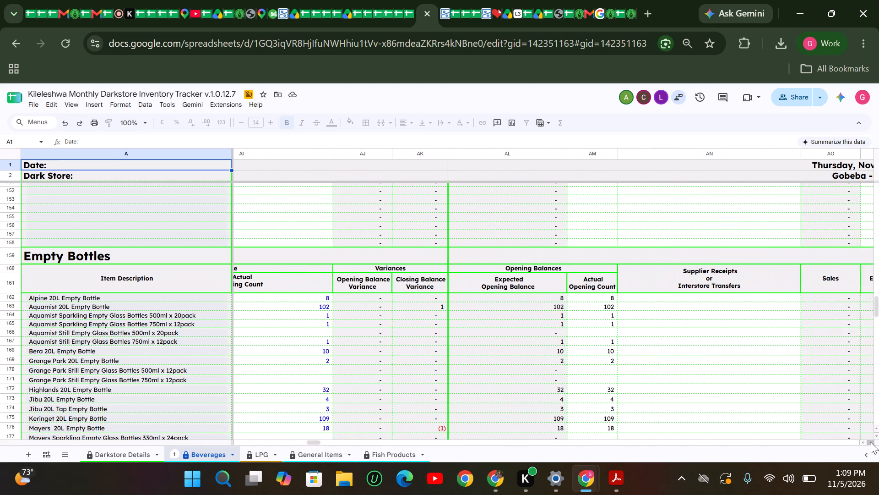
pyautogui.tripleClick(871, 442)
pyautogui.tripleClick(871, 442)
pyautogui.click(870, 442)
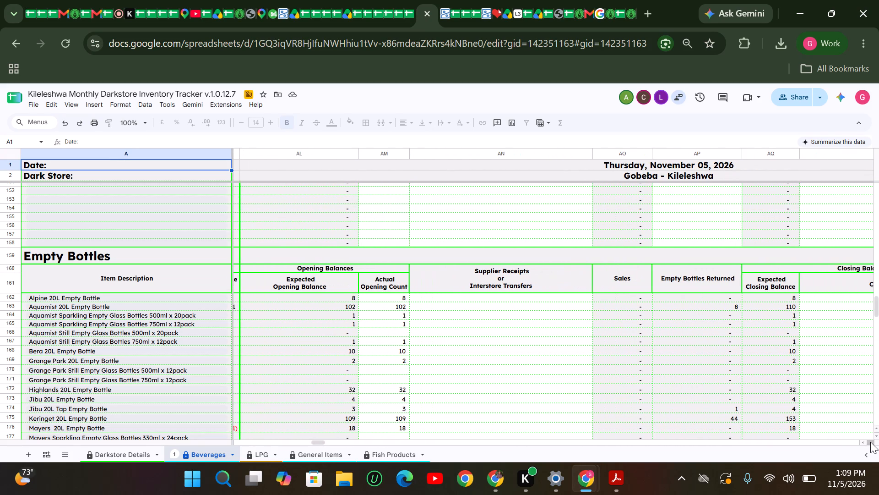
pyautogui.tripleClick(870, 442)
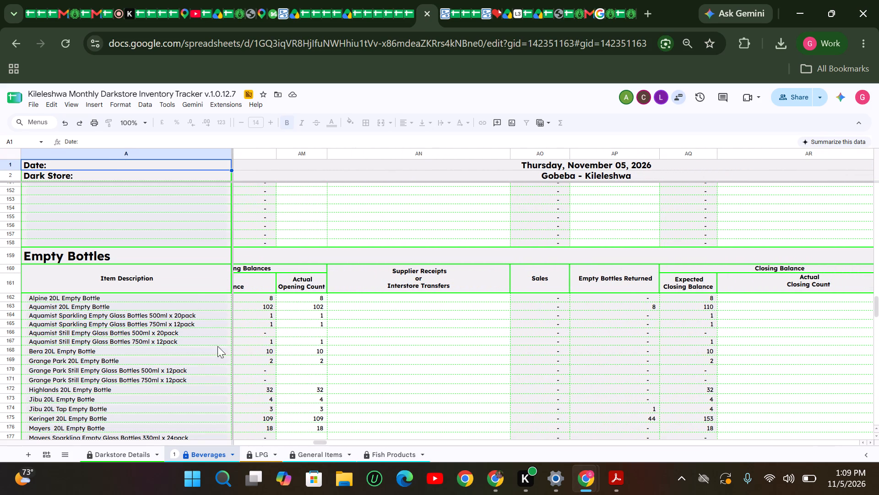
pyautogui.scroll(2, 374, 372)
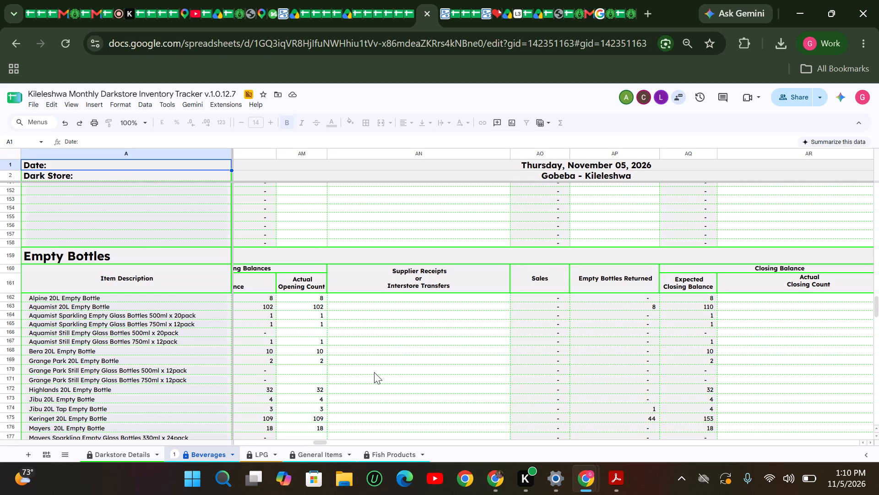
pyautogui.scroll(2, 374, 372)
pyautogui.scroll(20, 374, 373)
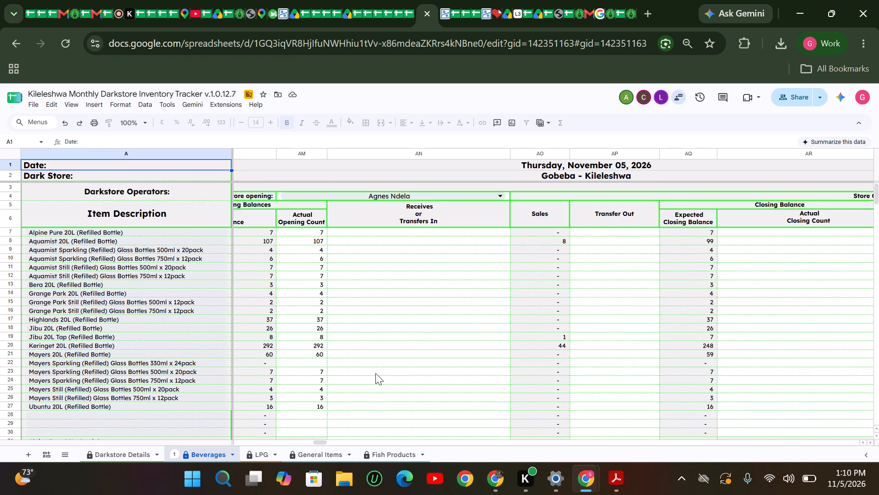
pyautogui.scroll(9, 375, 373)
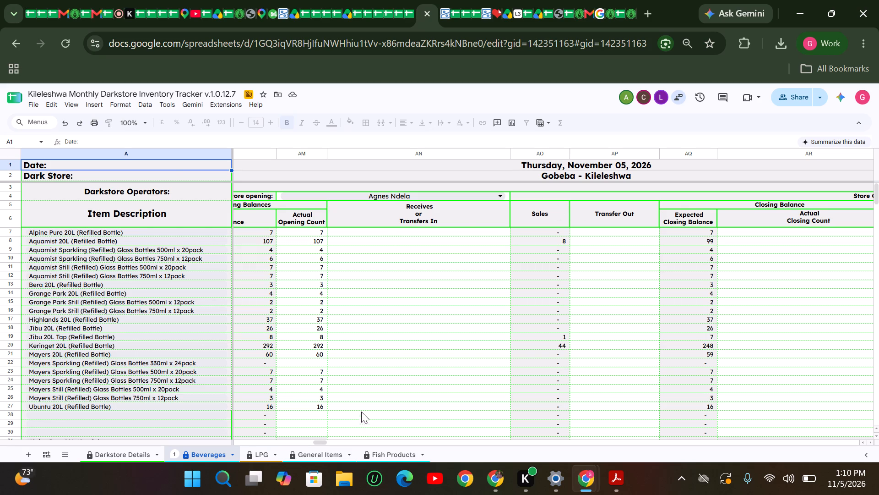
# Review the LPG sheet's November 5, 2026 opening balances, supplier receipts and sales for the 6KG and 13KG refills.
pyautogui.click(265, 453)
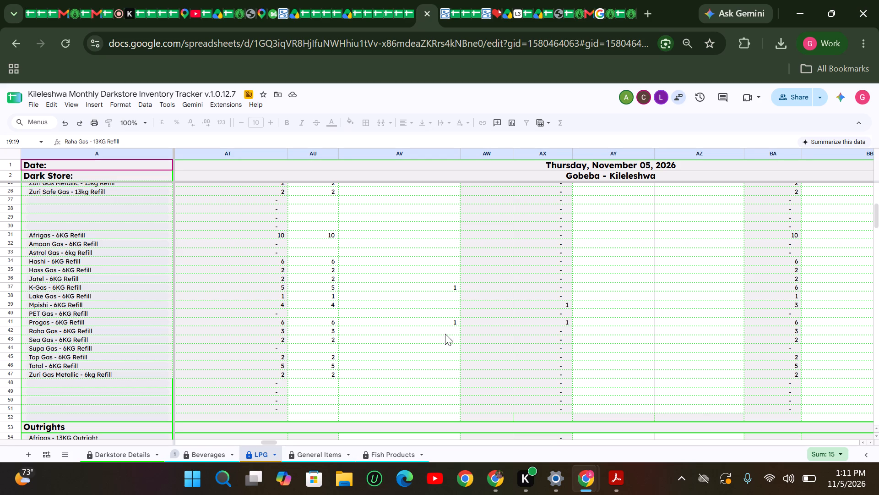
pyautogui.scroll(6, 414, 343)
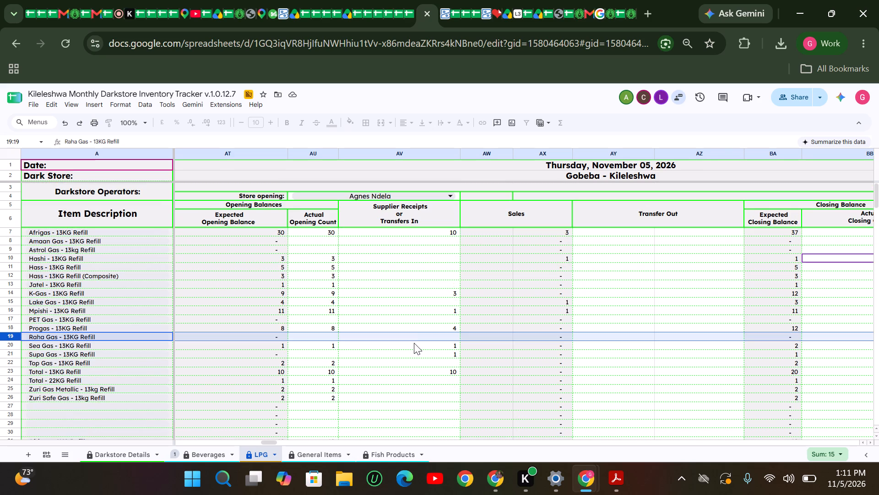
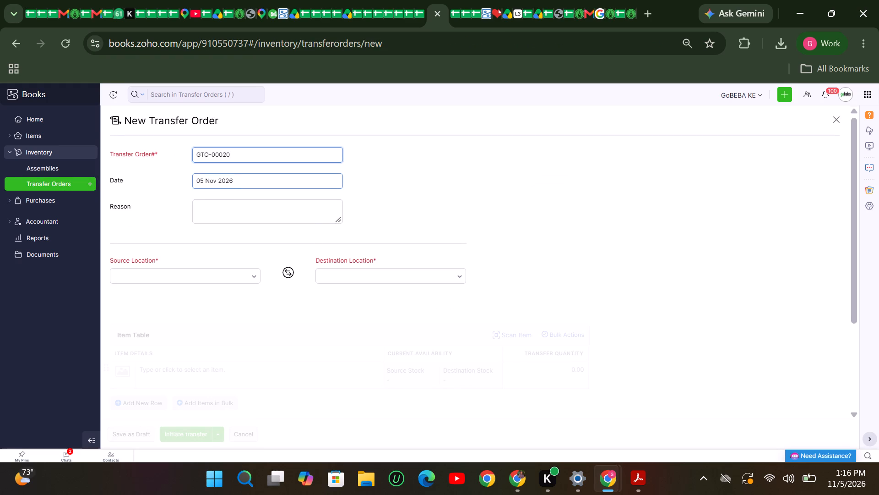
# Set the new transfer order's date to 04 Nov 2026 in Zoho Books.
pyautogui.click(223, 187)
pyautogui.click(249, 248)
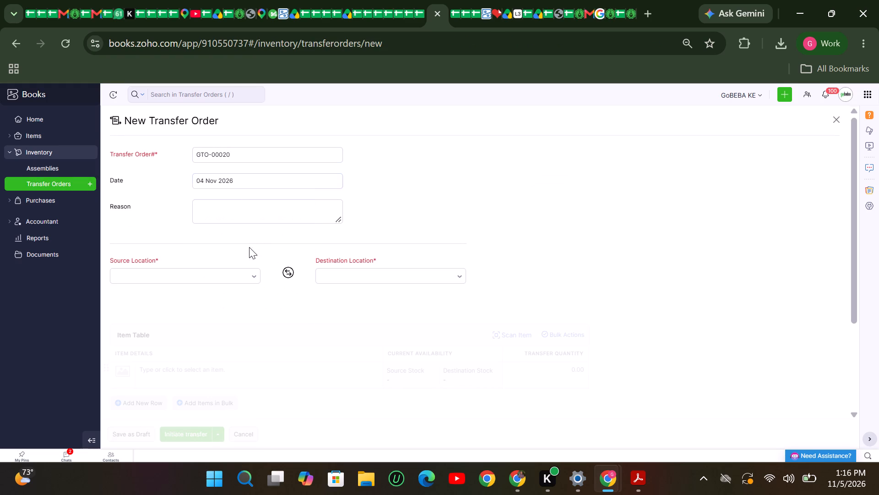
# Enter the reason for transfer order GTO-00020, beginning with "Add".
pyautogui.click(231, 209)
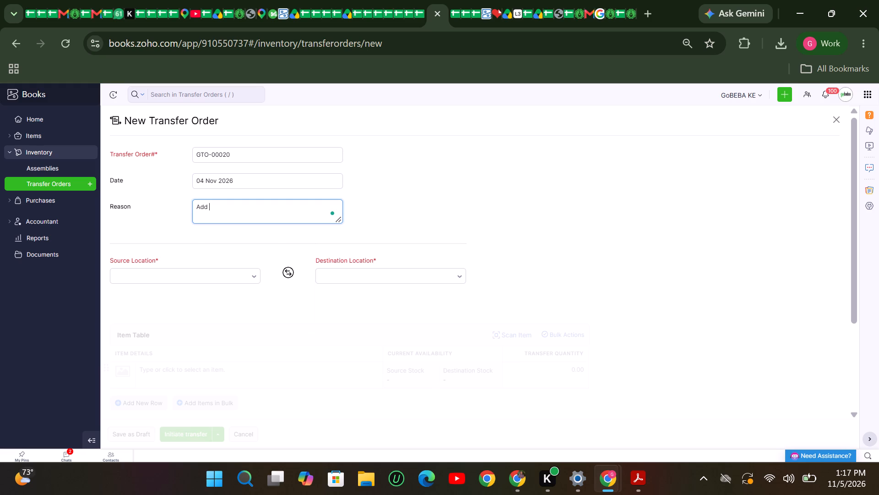
# Enter "Create demand" as the reason on the new transfer order, replacing the drafted text about adding a cylinder.
pyautogui.write('cylinder at')
pyautogui.press('space')
pyautogui.press('BackSpace')
pyautogui.press('BackSpace')
pyautogui.press('BackSpace')
pyautogui.press('BackSpace')
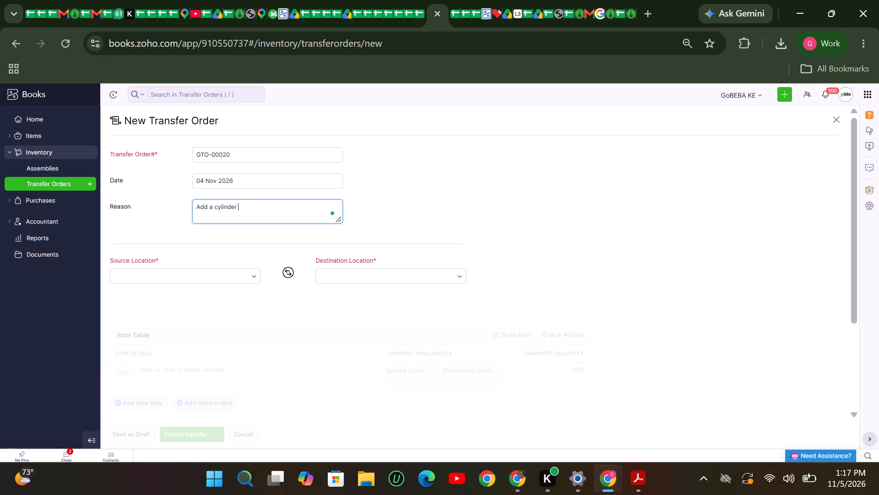
pyautogui.press('BackSpace')
pyautogui.press('BackSpace')
pyautogui.press('BackSpace')
pyautogui.press('BackSpace')
pyautogui.press('BackSpace')
pyautogui.press('BackSpace')
pyautogui.press('BackSpace')
pyautogui.press('BackSpace')
pyautogui.press('BackSpace')
pyautogui.press('BackSpace')
pyautogui.press('BackSpace')
pyautogui.press('BackSpace')
pyautogui.press('BackSpace')
pyautogui.press('BackSpace')
pyautogui.press('BackSpace')
pyautogui.press('BackSpace')
pyautogui.press('BackSpace')
pyautogui.press('BackSpace')
pyautogui.press('BackSpace')
pyautogui.press('BackSpace')
# Set the transfer's source location to KonaShop - Nairobi West and its destination location to KonaShop - Kileleshwa.
pyautogui.click(170, 271)
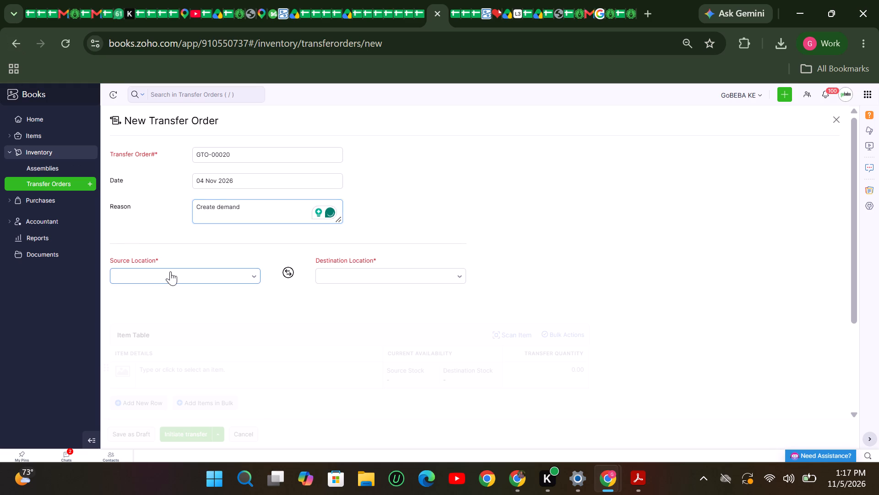
pyautogui.click(162, 343)
pyautogui.click(355, 280)
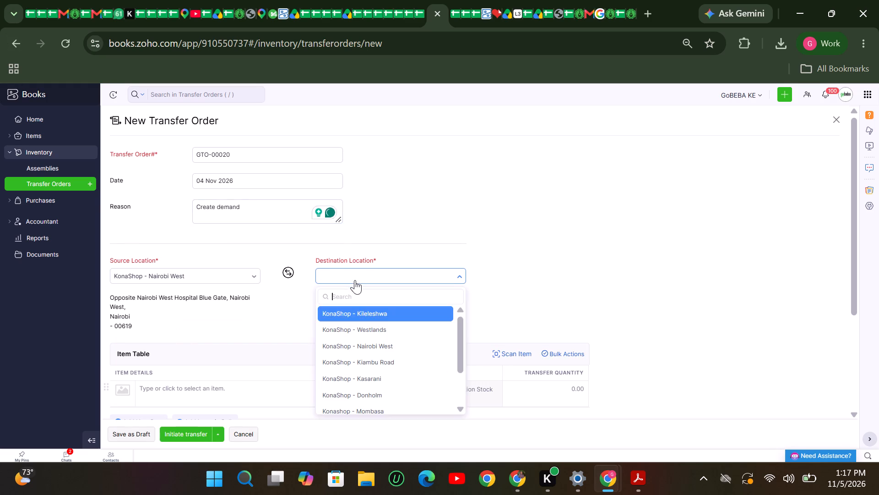
pyautogui.click(356, 329)
# Find "raha" in the transfer order's item table and add Raha Gas 13KG – Refill as the first item.
pyautogui.scroll(-1, 353, 334)
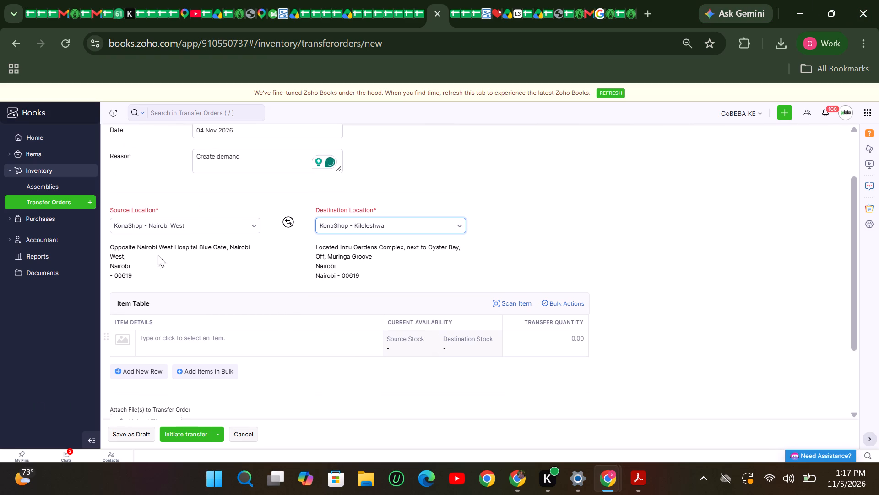
pyautogui.scroll(-1, 172, 354)
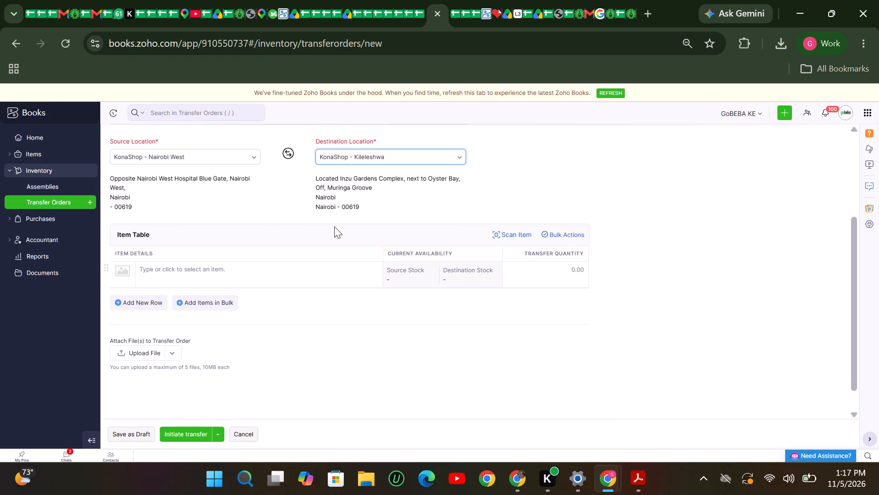
pyautogui.click(197, 271)
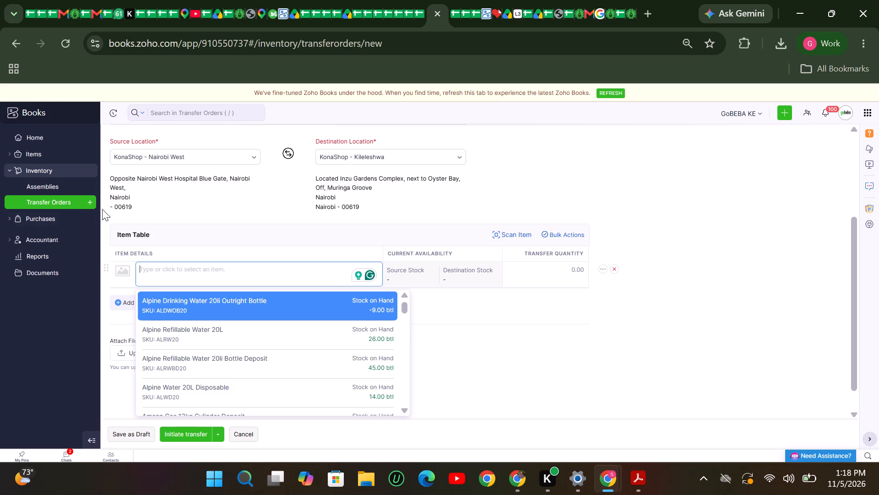
pyautogui.click(514, 310)
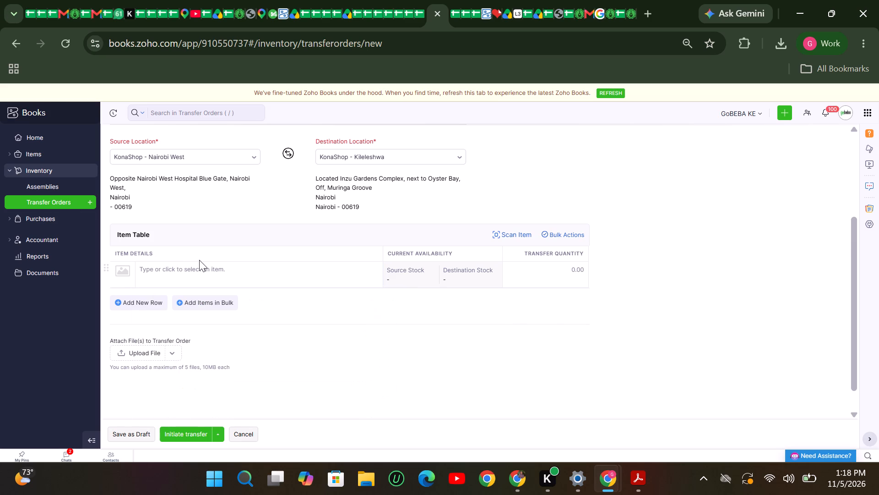
pyautogui.scroll(3, 200, 260)
pyautogui.scroll(-3, 201, 261)
pyautogui.click(195, 238)
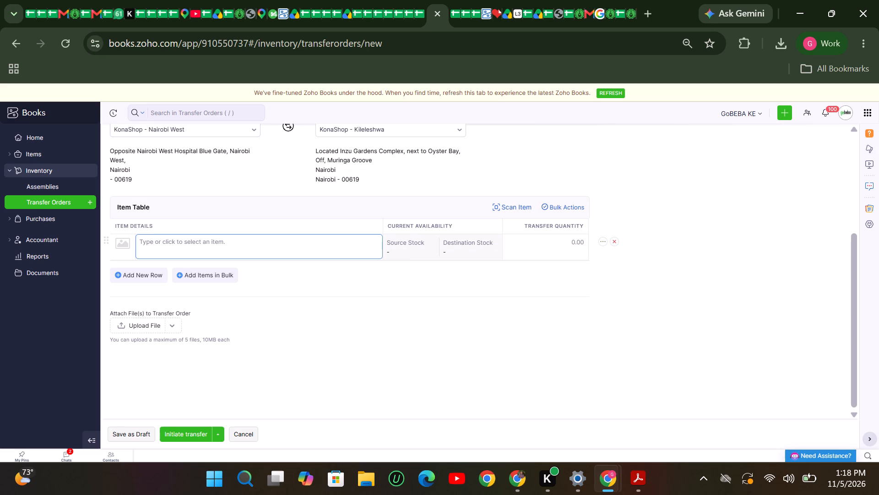
pyautogui.write('raha')
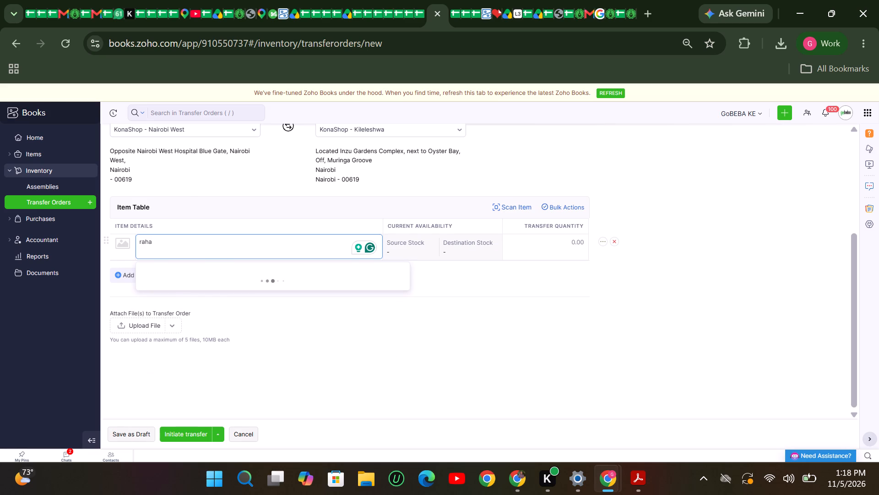
pyautogui.click(214, 305)
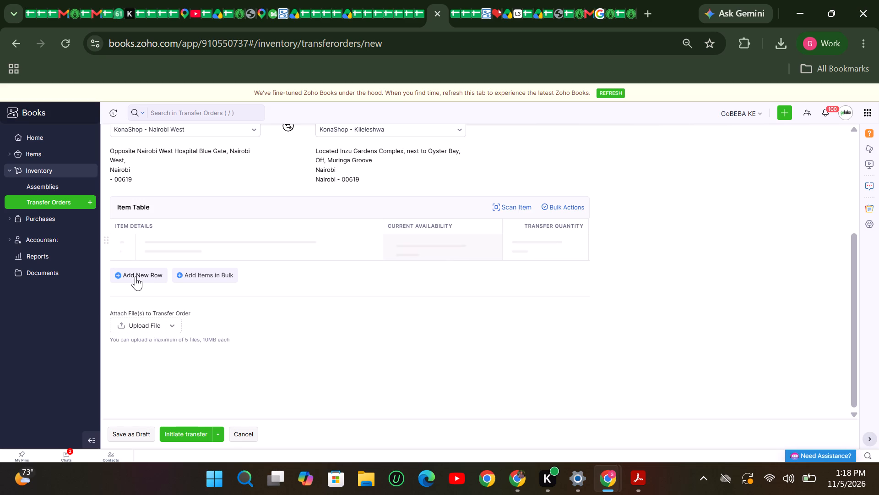
# Search Google for "internet speed test" in a new browser tab.
pyautogui.click(650, 13)
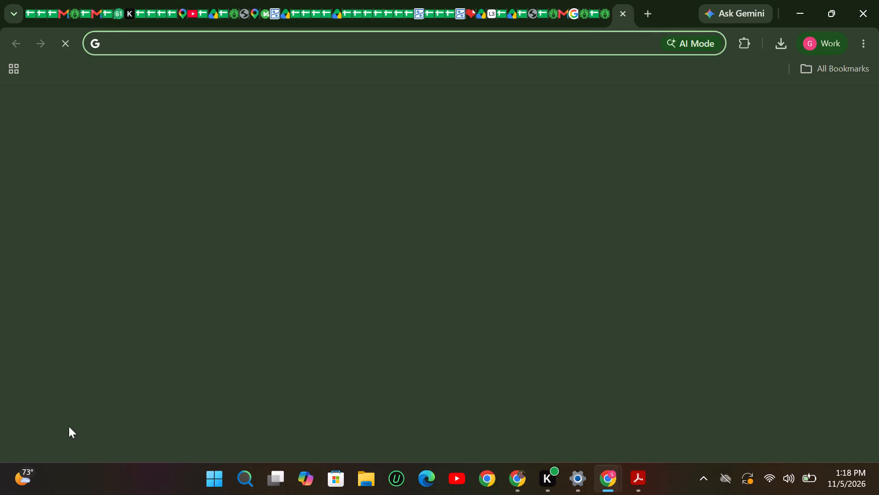
pyautogui.click(241, 275)
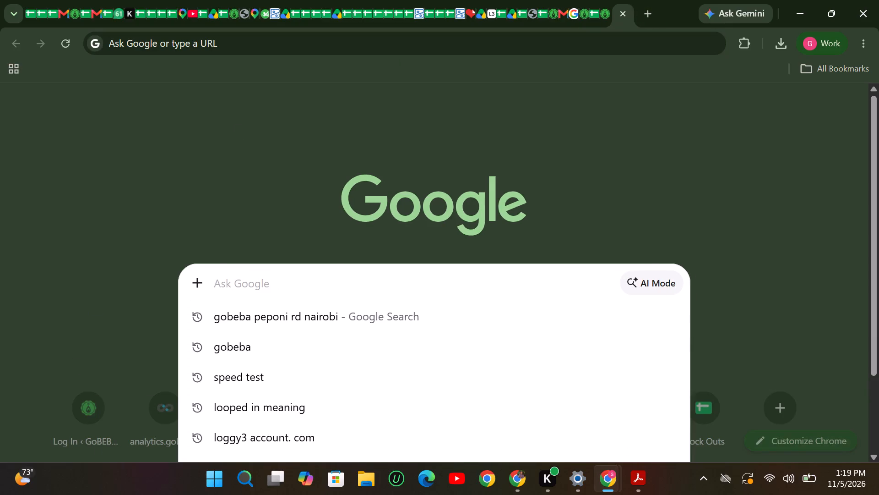
pyautogui.write('inter')
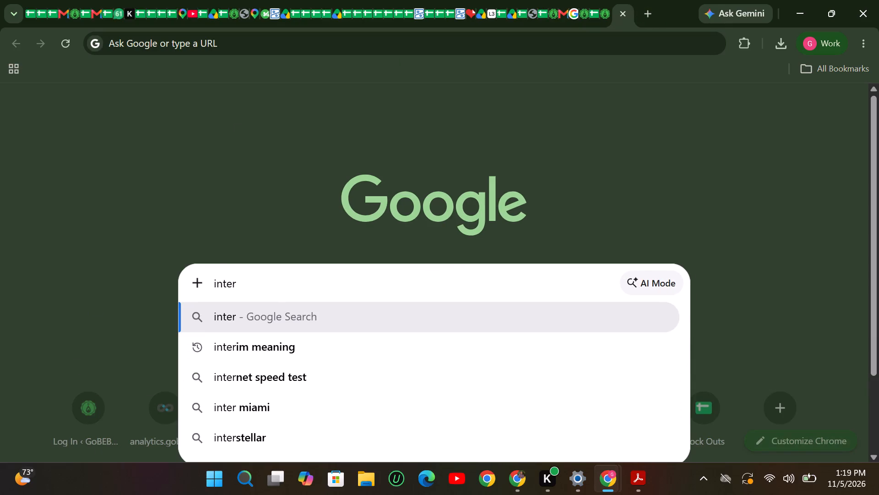
pyautogui.write('net')
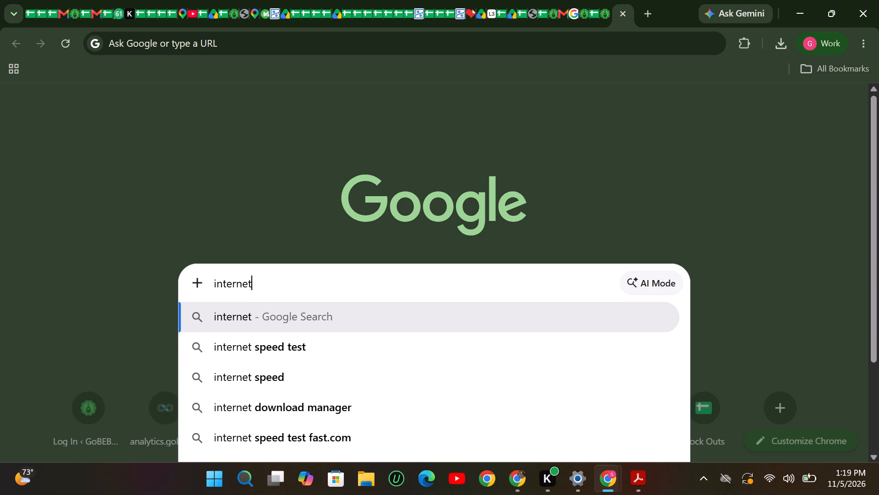
pyautogui.click(246, 350)
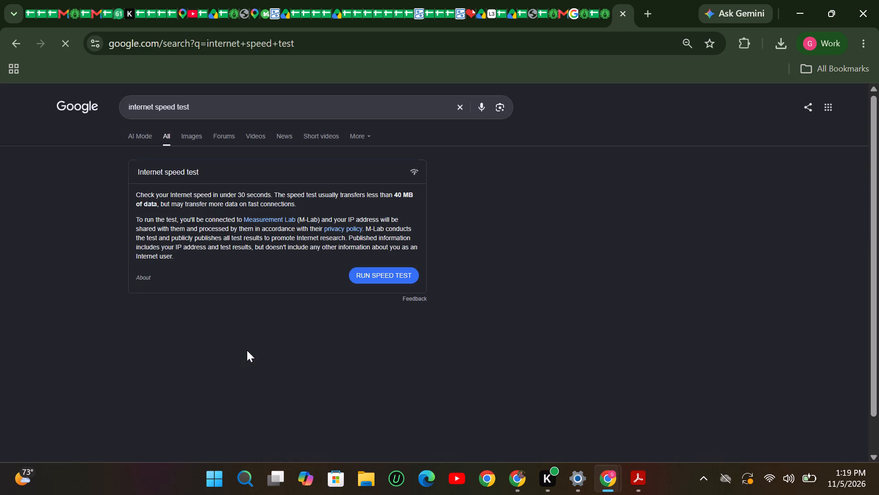
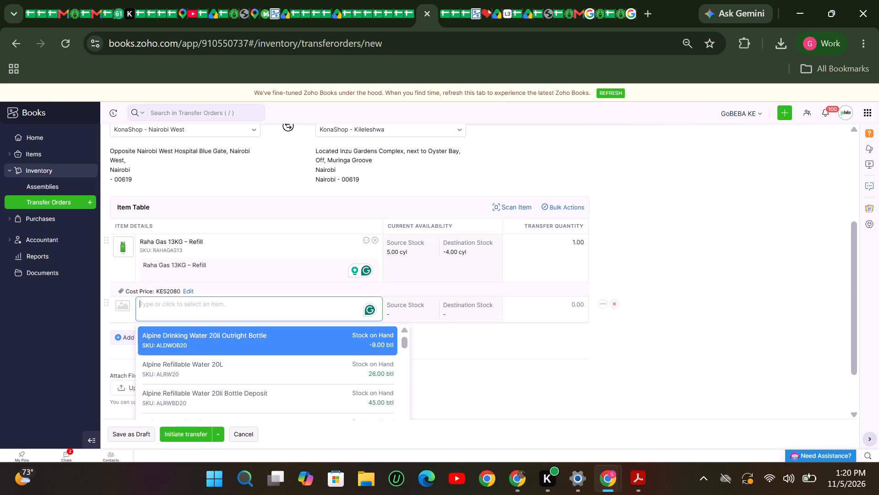
# Find "raha" in the item table's empty row and add Raha Gas 13KG Cylinder Deposit as the second item.
pyautogui.write('raha')
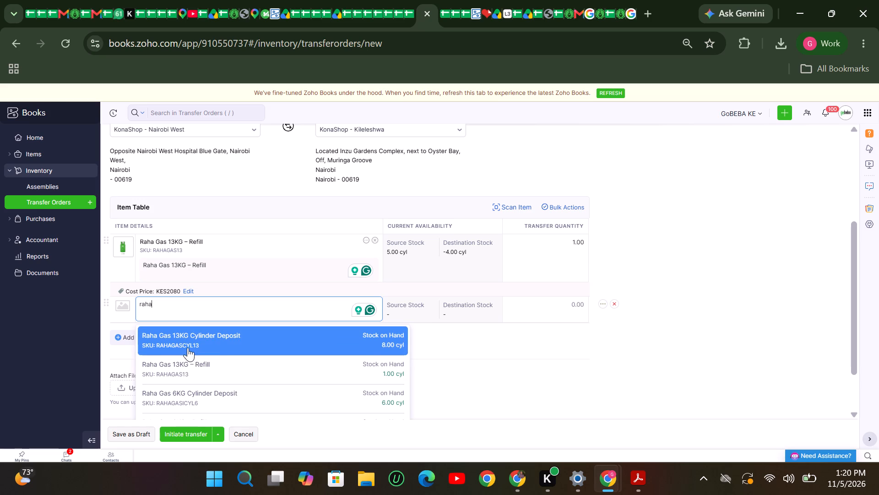
pyautogui.click(187, 344)
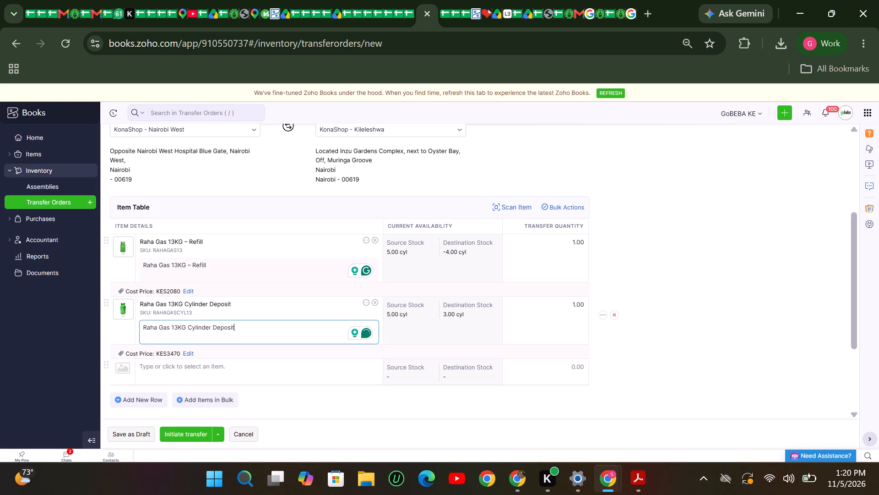
# Review the Nairobi West to Kileleshwa transfer order's details and items, and initiate the transfer.
pyautogui.scroll(1, 203, 239)
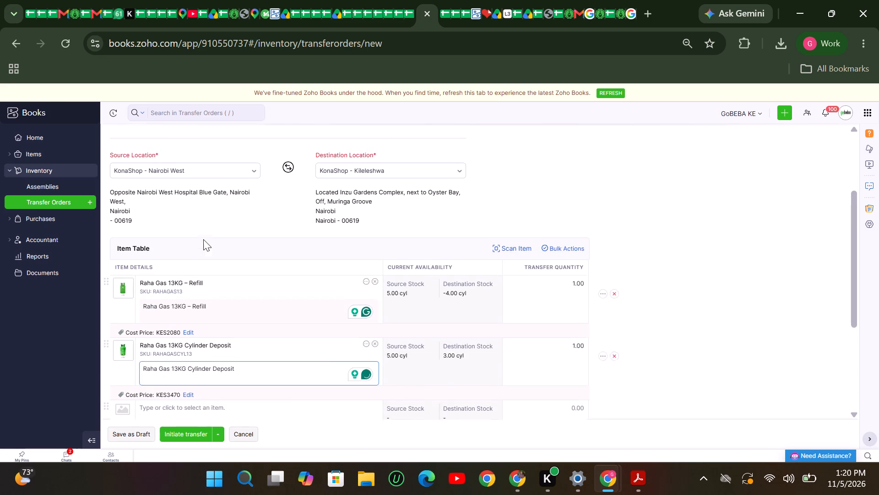
pyautogui.scroll(-2, 209, 227)
pyautogui.scroll(1, 210, 228)
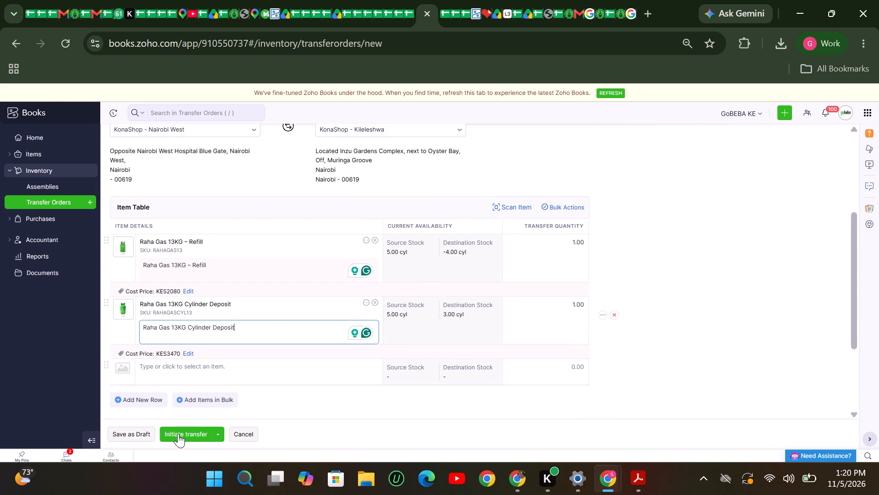
pyautogui.scroll(12, 183, 412)
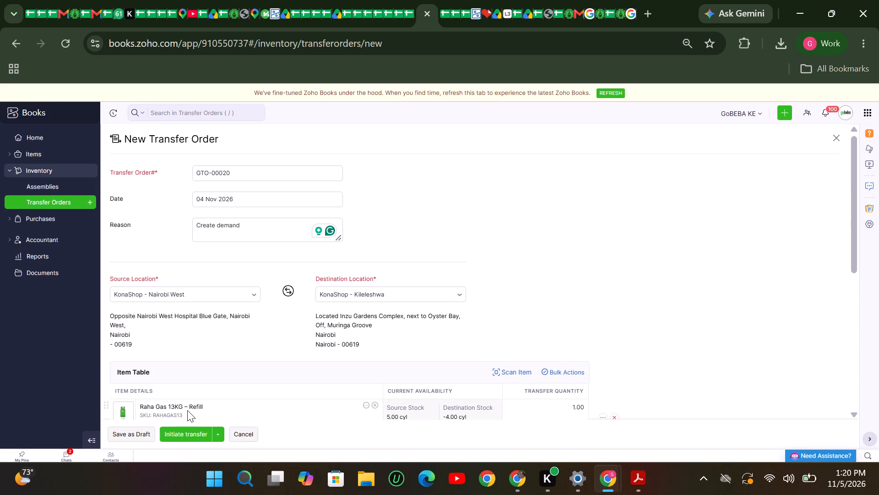
pyautogui.scroll(-2, 187, 410)
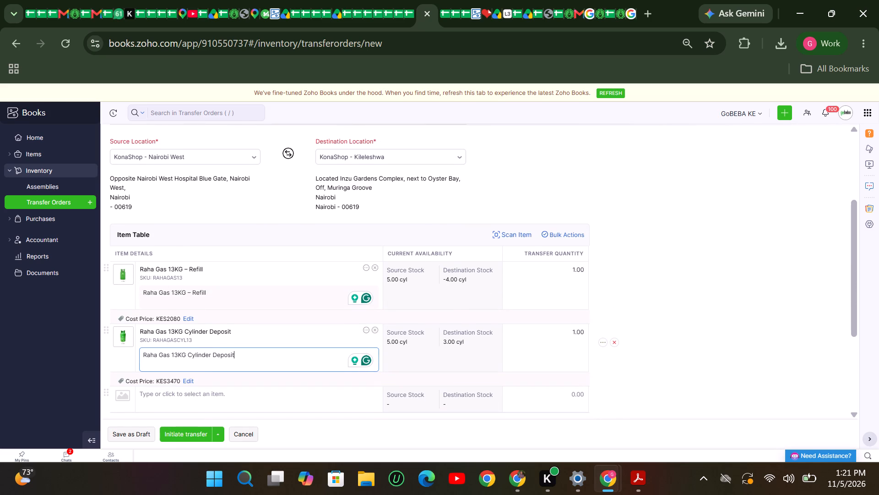
pyautogui.scroll(10, 165, 349)
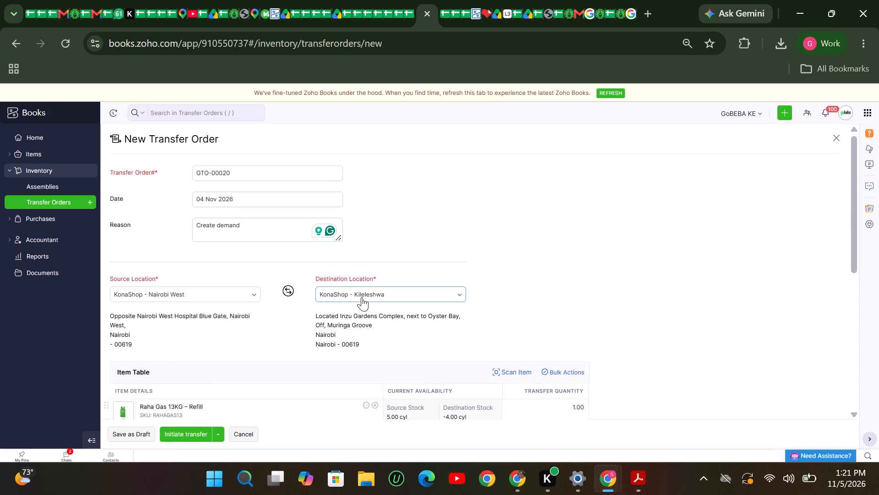
pyautogui.scroll(-3, 171, 432)
pyautogui.click(173, 435)
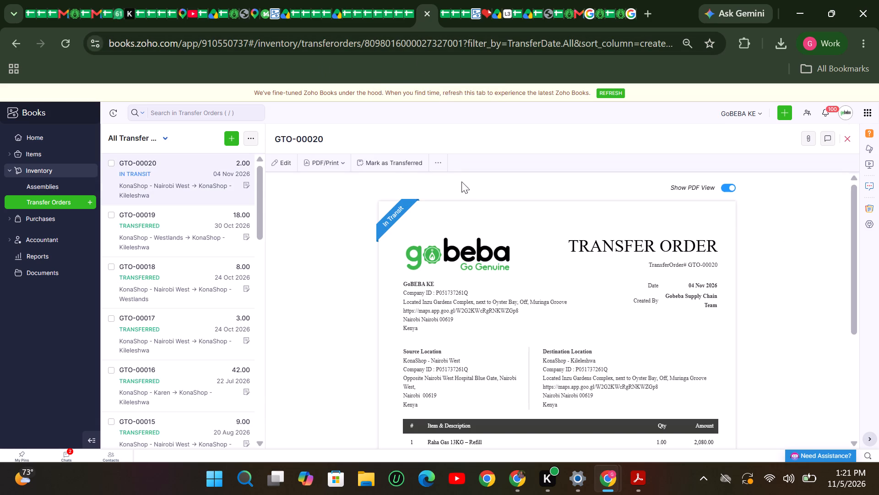
# Mark the Kileleshwa transfer order as transferred with transfer date 04 Nov 2026, and check the resulting document.
pyautogui.click(415, 162)
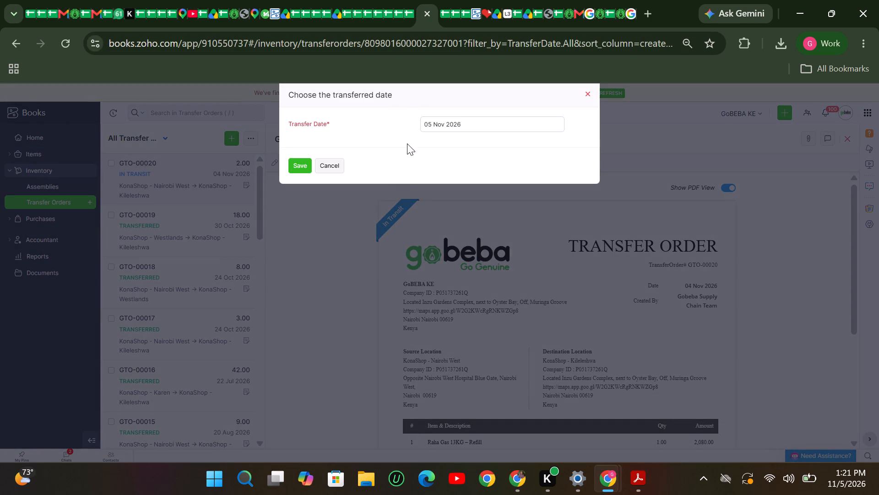
pyautogui.click(448, 128)
pyautogui.click(478, 191)
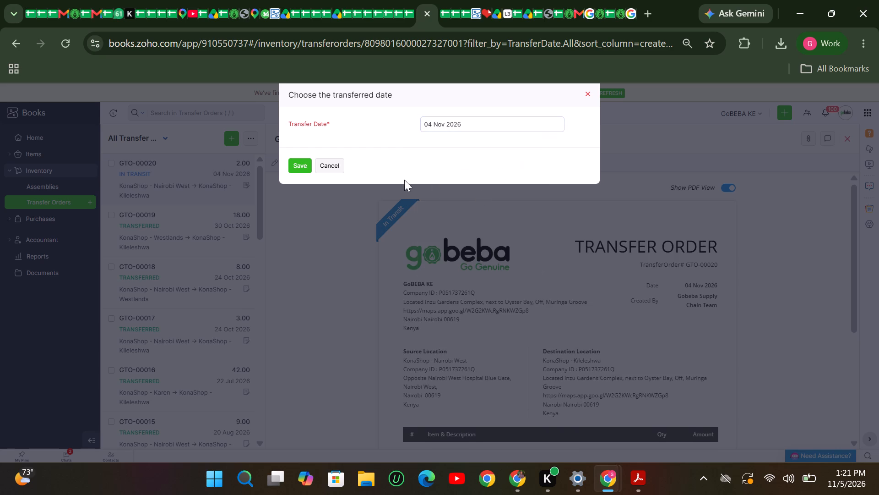
pyautogui.click(304, 168)
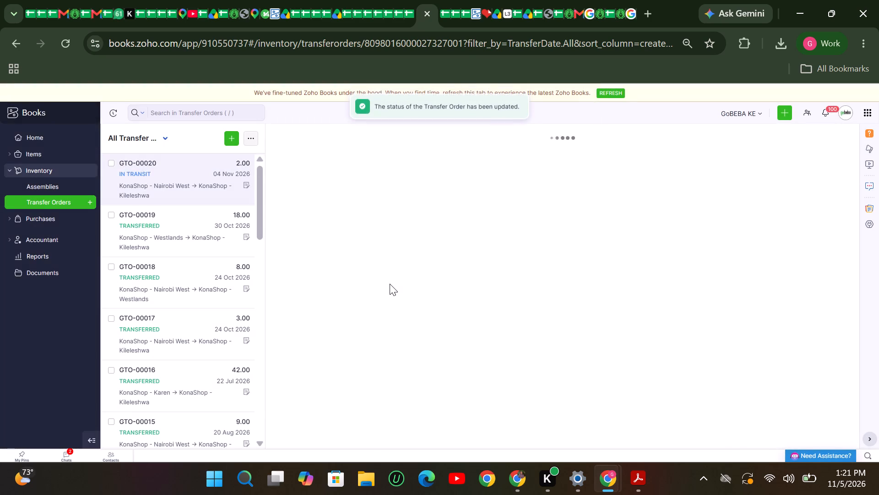
pyautogui.scroll(-2, 391, 280)
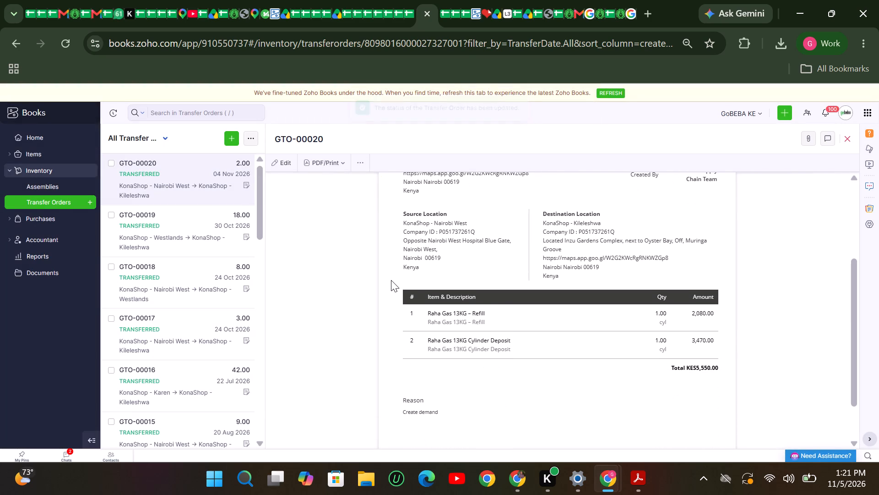
pyautogui.scroll(1, 391, 280)
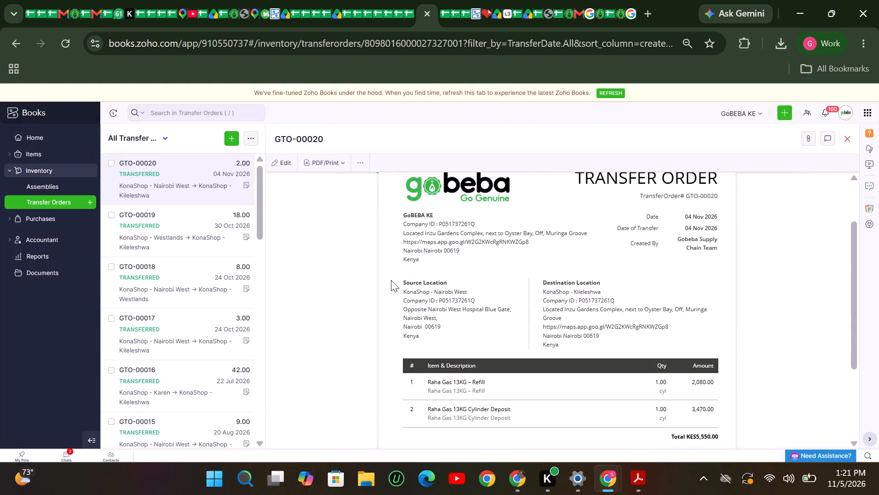
pyautogui.scroll(-1, 391, 280)
pyautogui.scroll(4, 391, 279)
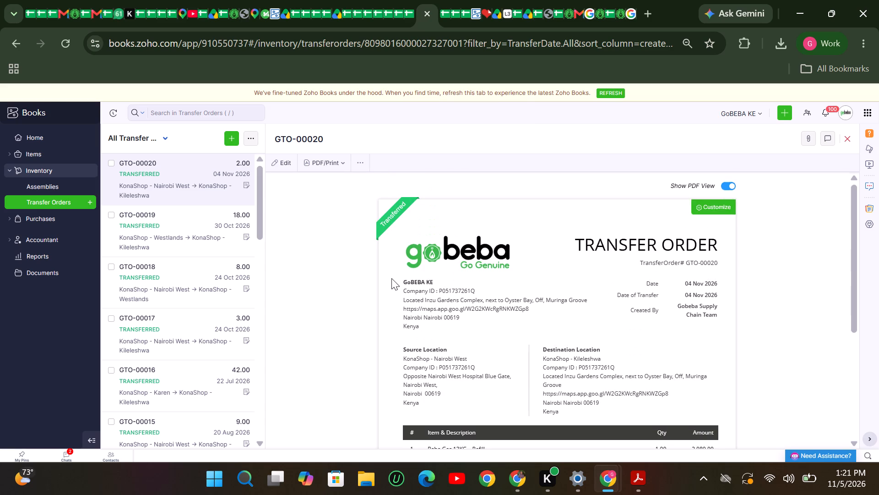
# Clone the Kileleshwa transfer order and set the new order's date to 04 Nov 2026, accepting the cost price update.
pyautogui.click(361, 164)
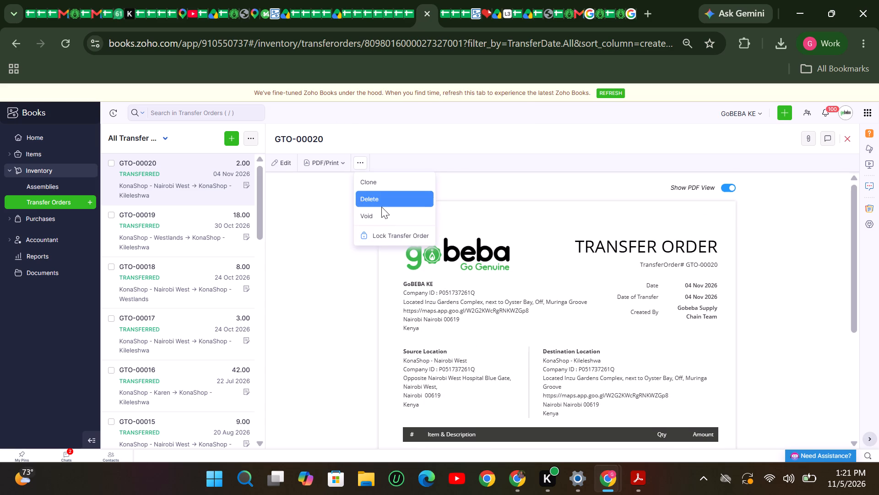
pyautogui.click(371, 181)
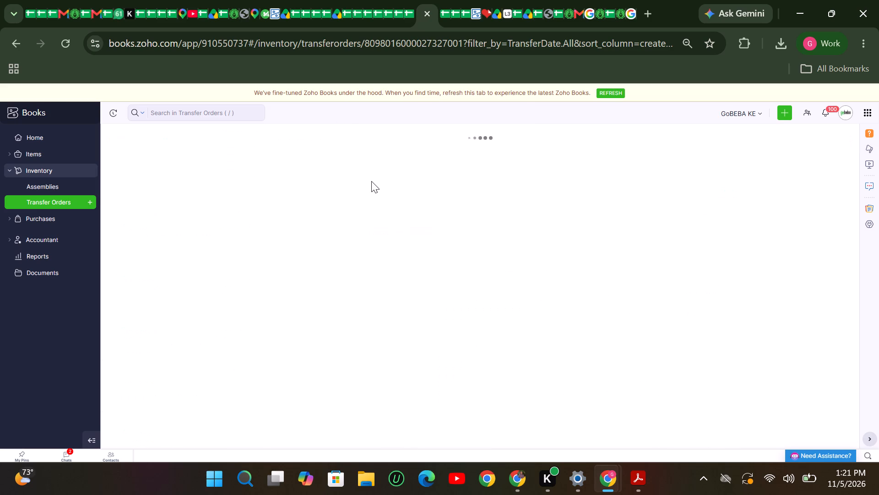
pyautogui.click(236, 198)
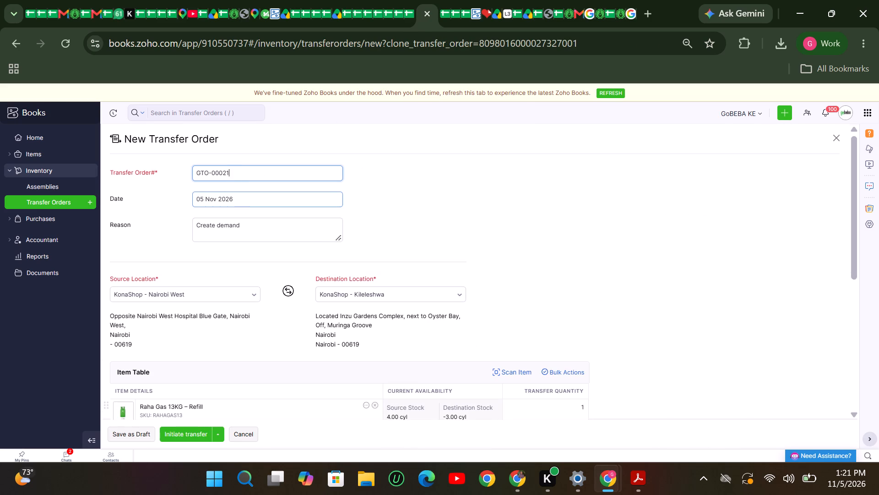
pyautogui.click(250, 263)
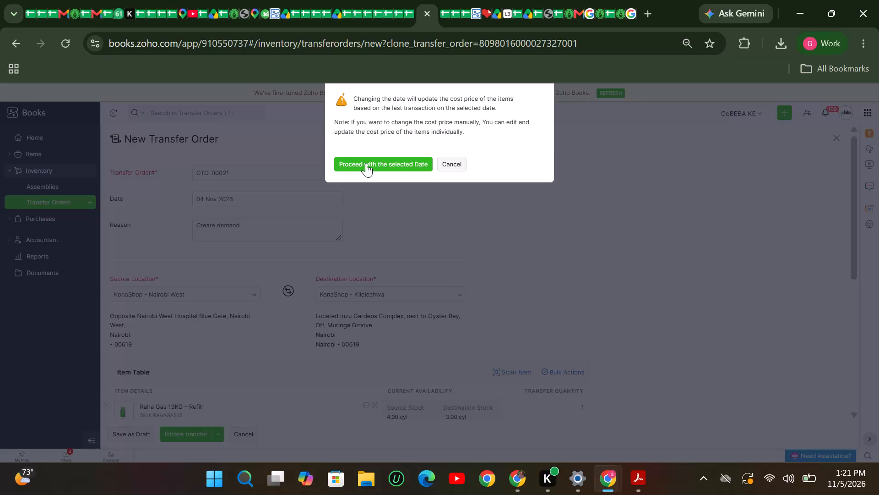
pyautogui.click(366, 163)
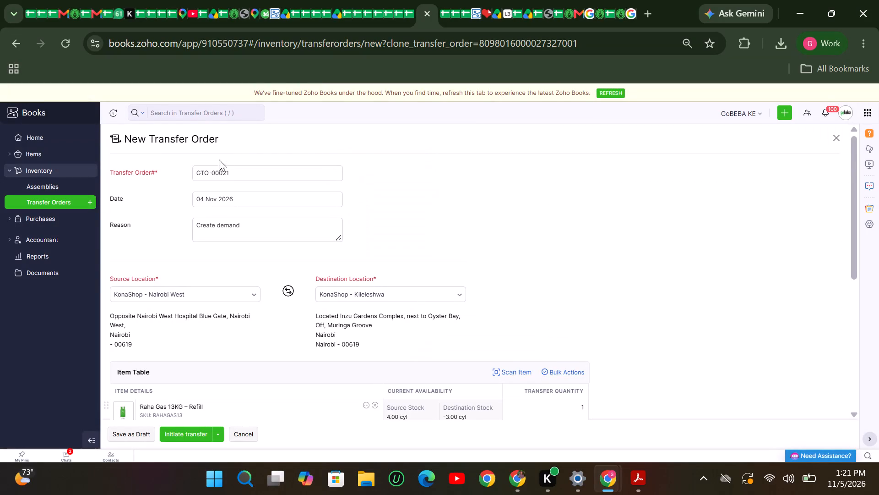
# Change the cloned order's destination location to KonaShop - Westlands, accepting the cost price update.
pyautogui.scroll(-1, 220, 217)
pyautogui.scroll(1, 220, 217)
pyautogui.scroll(-1, 247, 236)
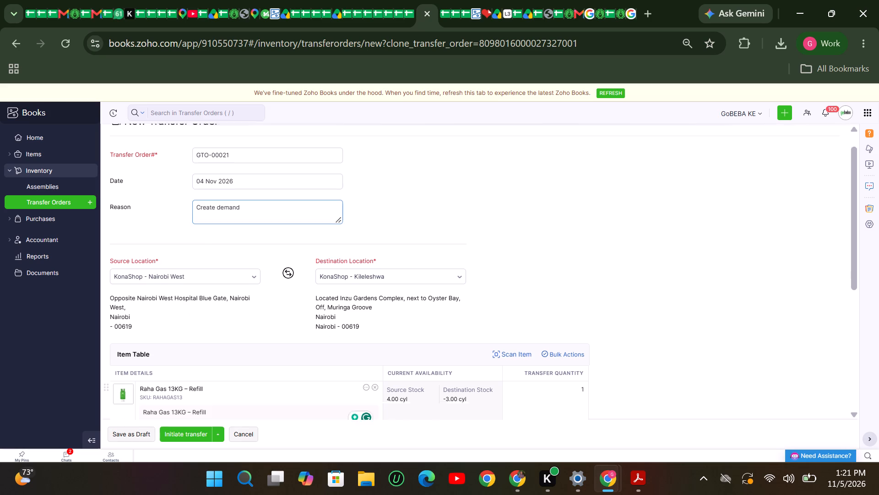
pyautogui.click(340, 224)
pyautogui.click(352, 278)
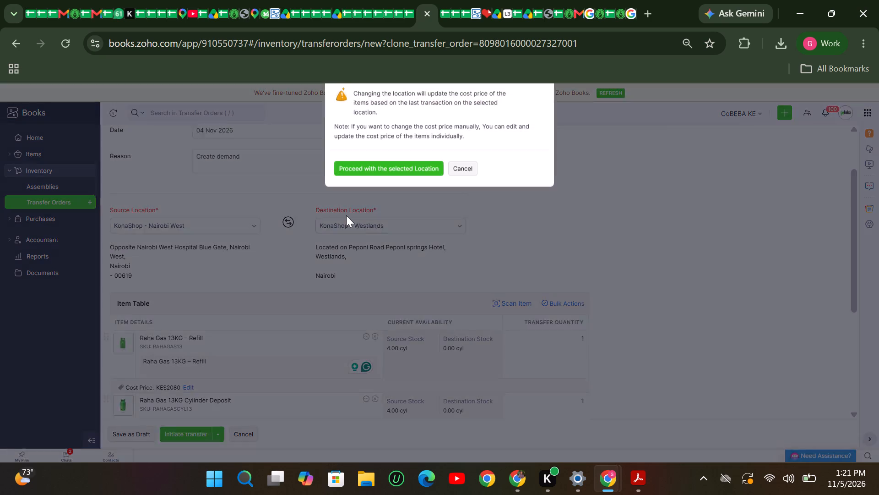
pyautogui.click(367, 174)
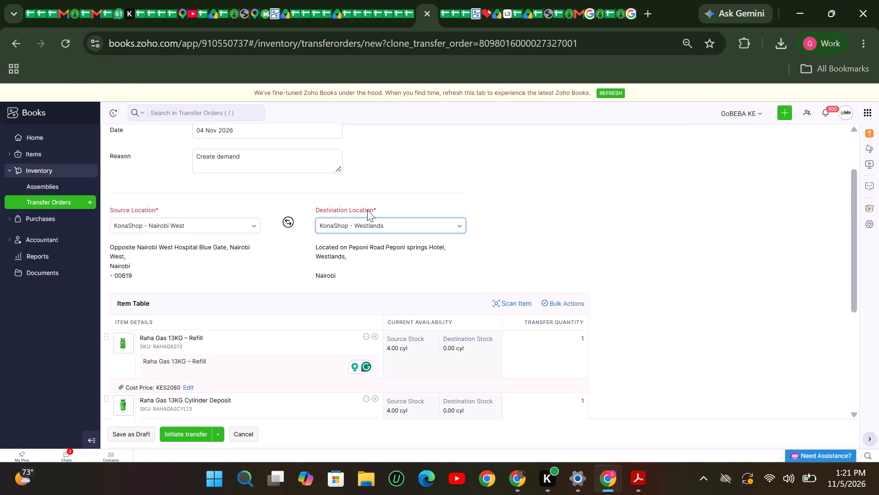
# Review the cloned order's details and both Raha Gas 13KG items, and initiate the transfer to Westlands.
pyautogui.scroll(-2, 367, 210)
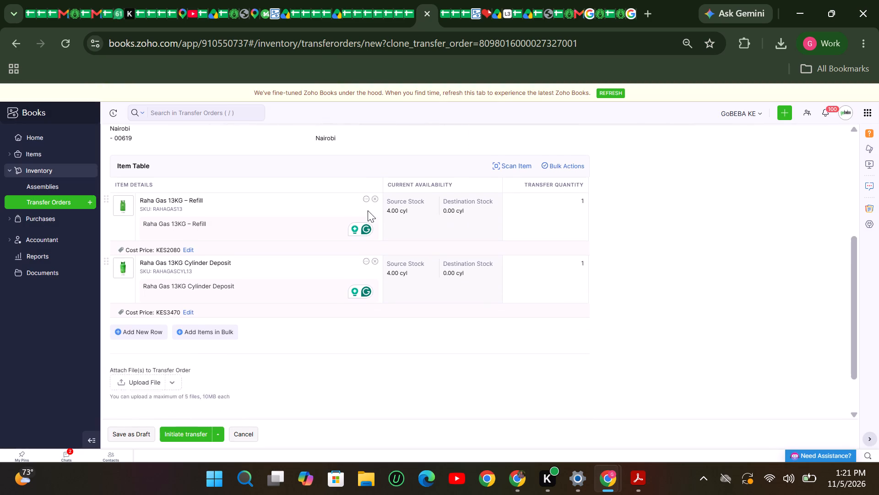
pyautogui.scroll(-1, 368, 210)
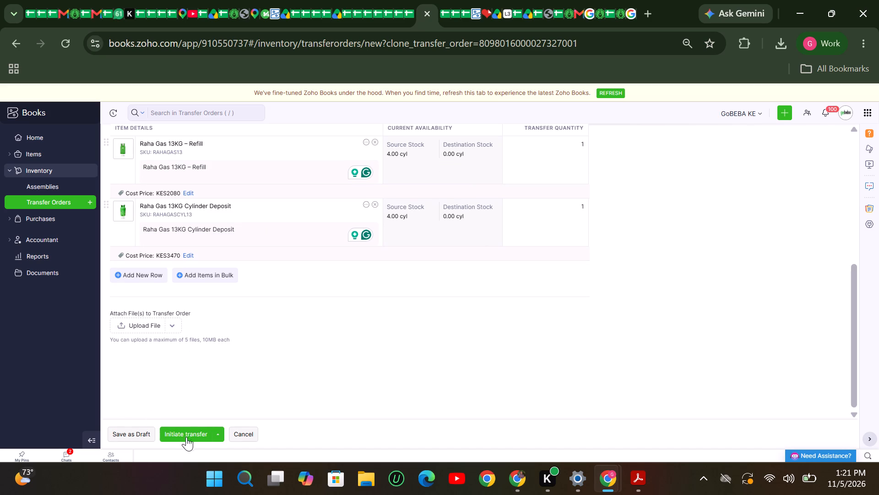
pyautogui.scroll(4, 188, 433)
pyautogui.scroll(4, 204, 374)
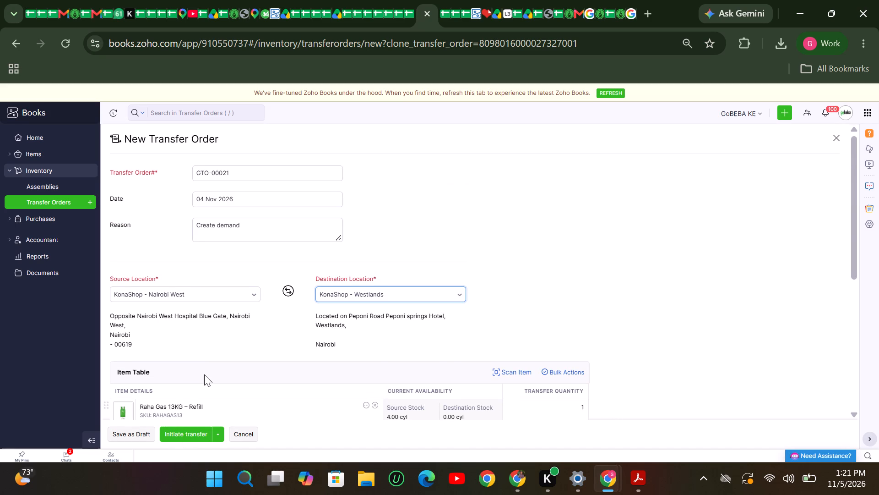
pyautogui.scroll(-3, 206, 381)
pyautogui.scroll(6, 206, 381)
pyautogui.click(191, 435)
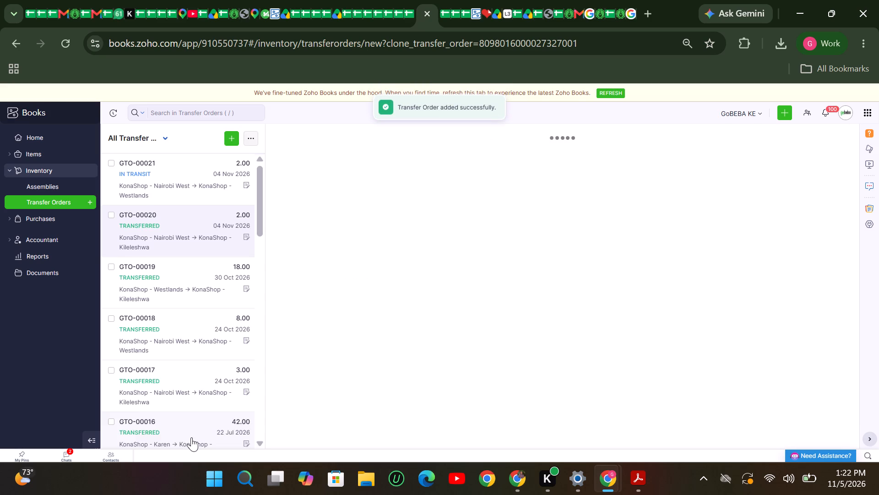
# Mark the Westlands transfer order as transferred with transfer date 04 Nov 2026.
pyautogui.click(402, 163)
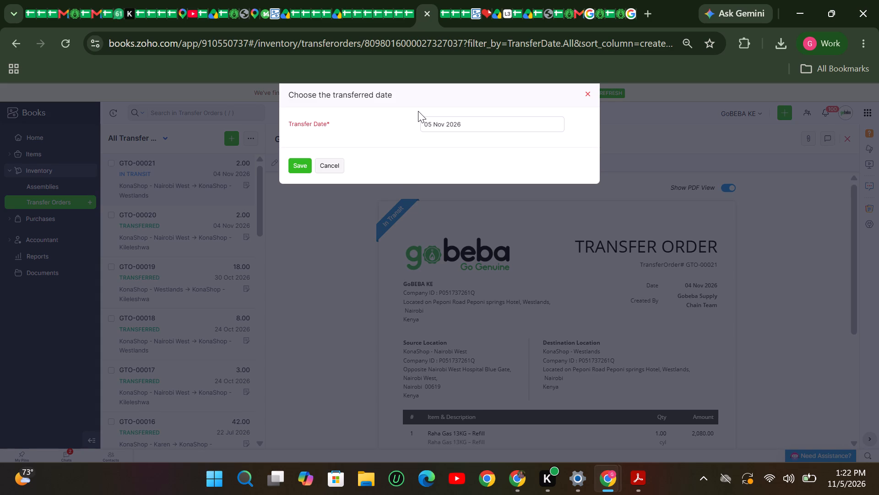
pyautogui.click(445, 124)
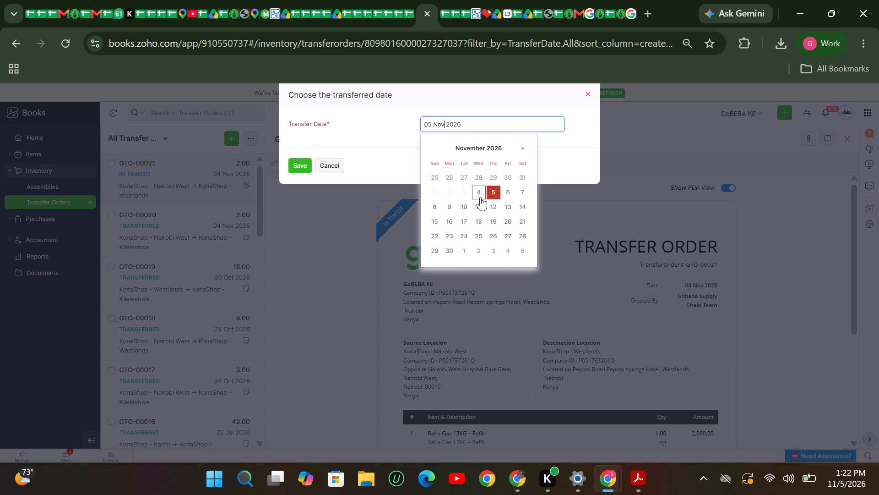
pyautogui.click(480, 197)
pyautogui.click(302, 167)
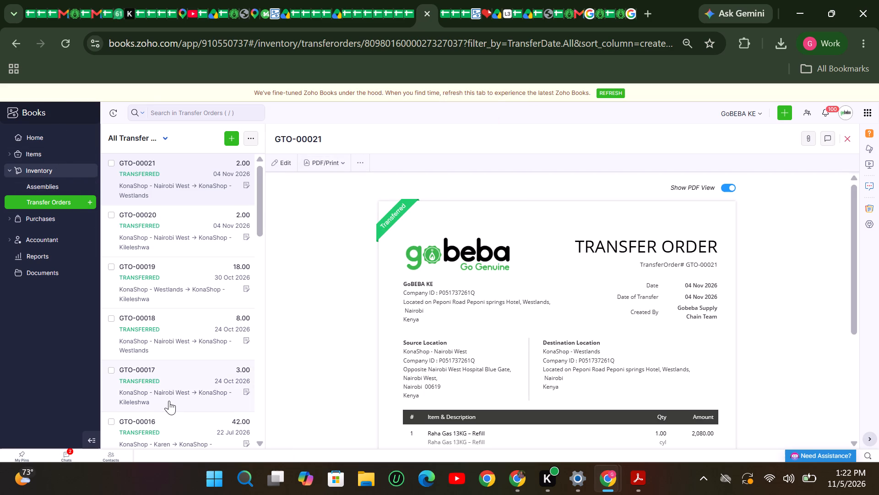
# Capture a screen snip of the GTO-00020 Nairobi West to Kileleshwa entry in the transfer orders list.
pyautogui.press('shift+super+s')
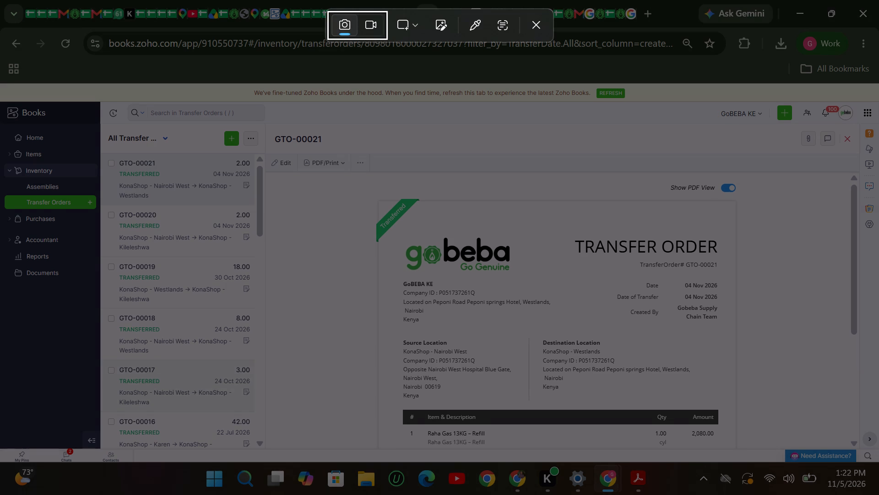
pyautogui.click(104, 209)
pyautogui.moveTo(104, 209); pyautogui.dragTo(264, 253)
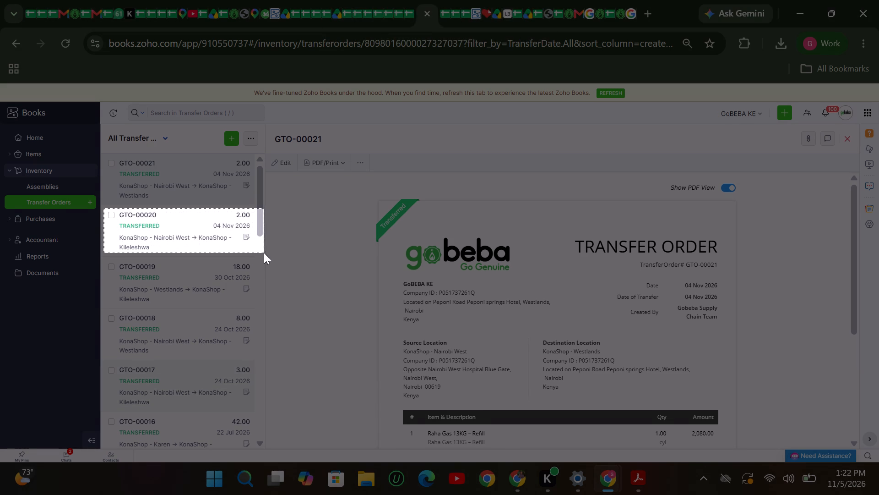
pyautogui.moveTo(264, 253); pyautogui.dragTo(258, 261)
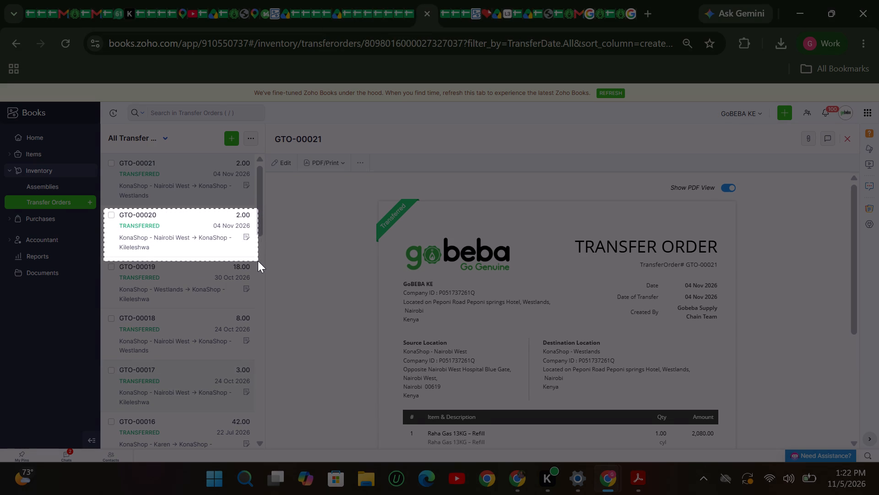
# Finish the screen snip around the GTO-00020 Nairobi West to Kileleshwa entry in the transfer orders list.
pyautogui.moveTo(258, 261); pyautogui.dragTo(257, 260)
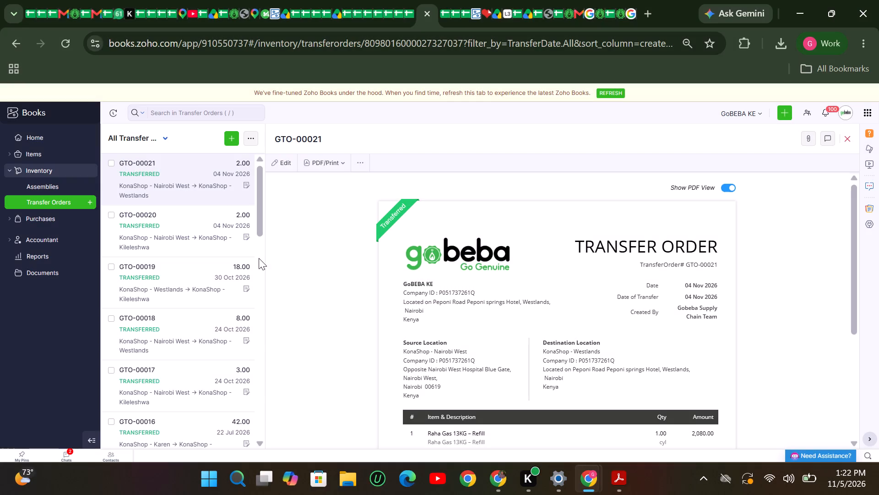
# Capture a screen snip of the GTO-00021 transfer order document, from its header down to the total beneath both Raha Gas 13KG items.
pyautogui.scroll(-1, 353, 330)
pyautogui.scroll(1, 353, 330)
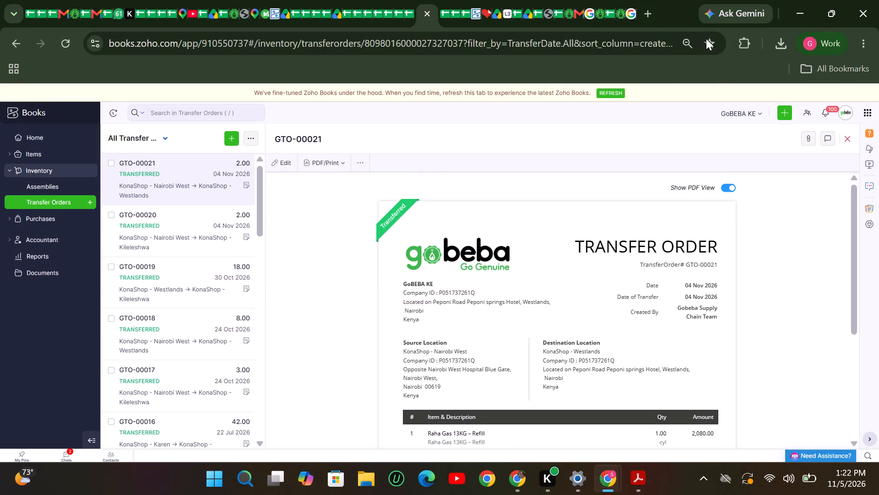
pyautogui.click(692, 45)
pyautogui.click(631, 72)
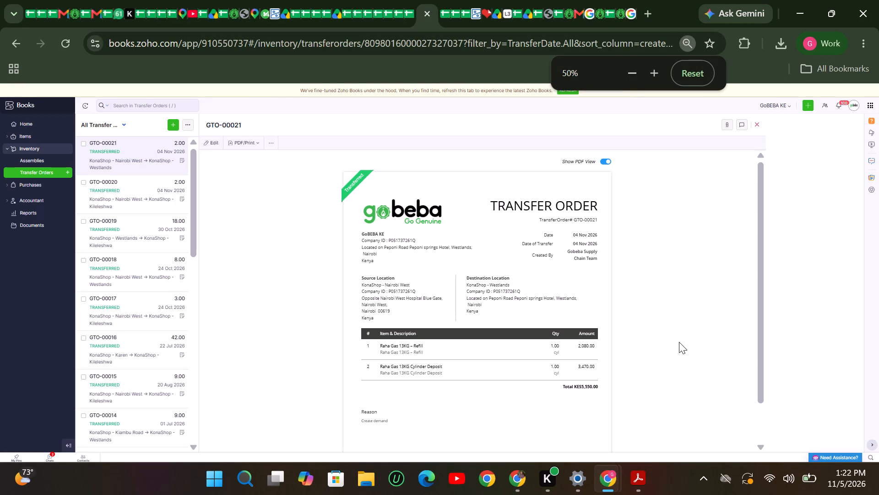
pyautogui.press('shift+super+s')
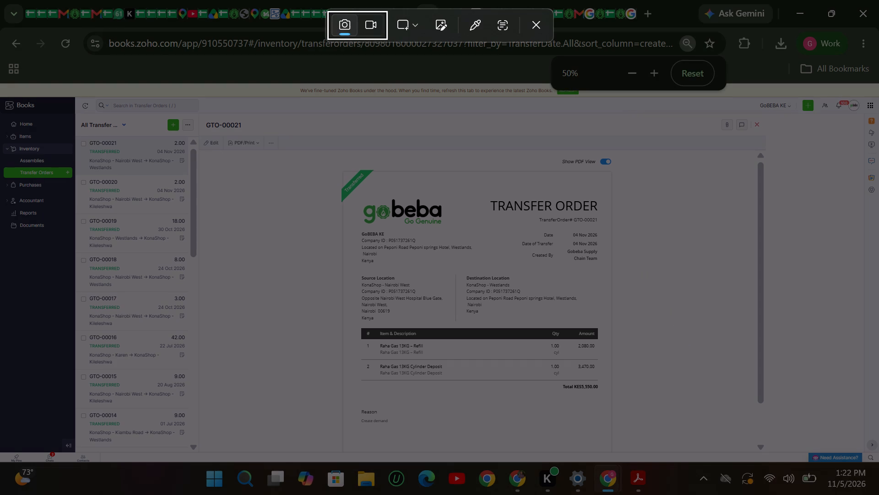
pyautogui.moveTo(337, 166); pyautogui.dragTo(624, 443)
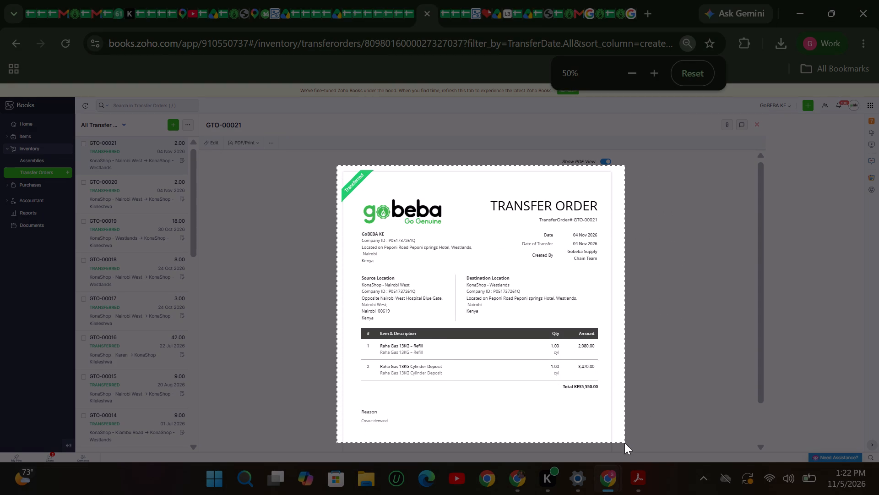
pyautogui.moveTo(624, 443); pyautogui.dragTo(614, 399)
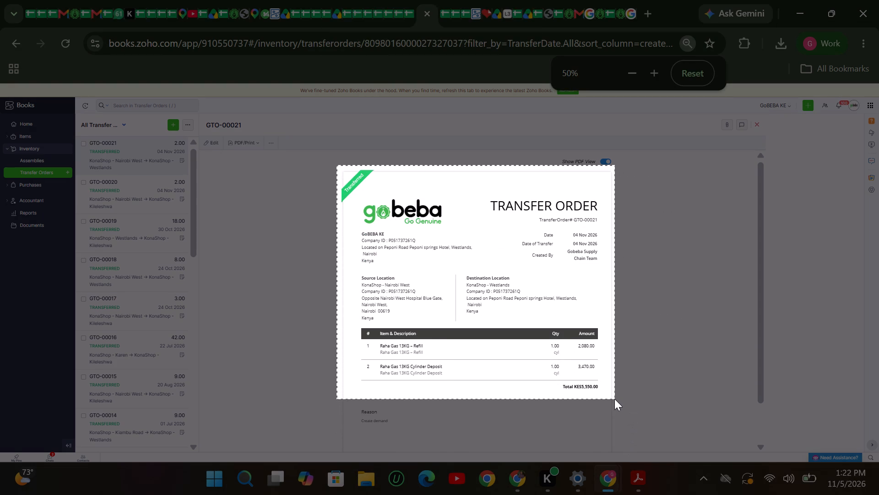
pyautogui.moveTo(614, 399); pyautogui.dragTo(613, 398)
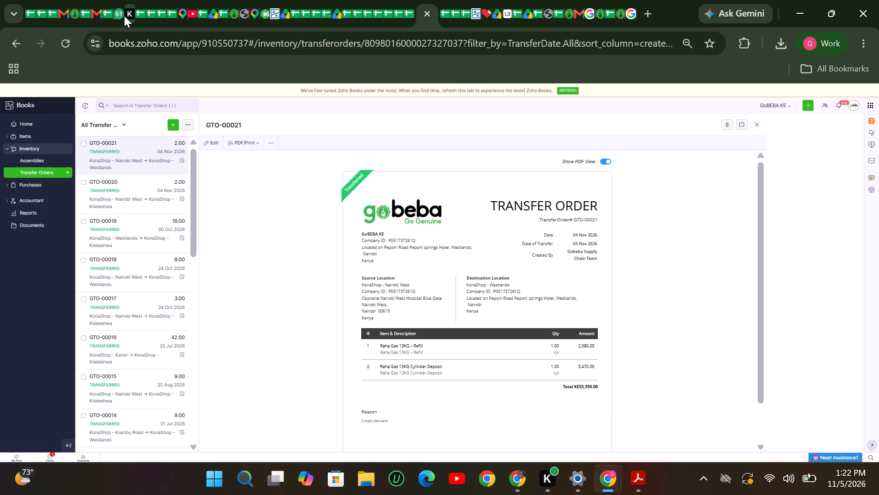